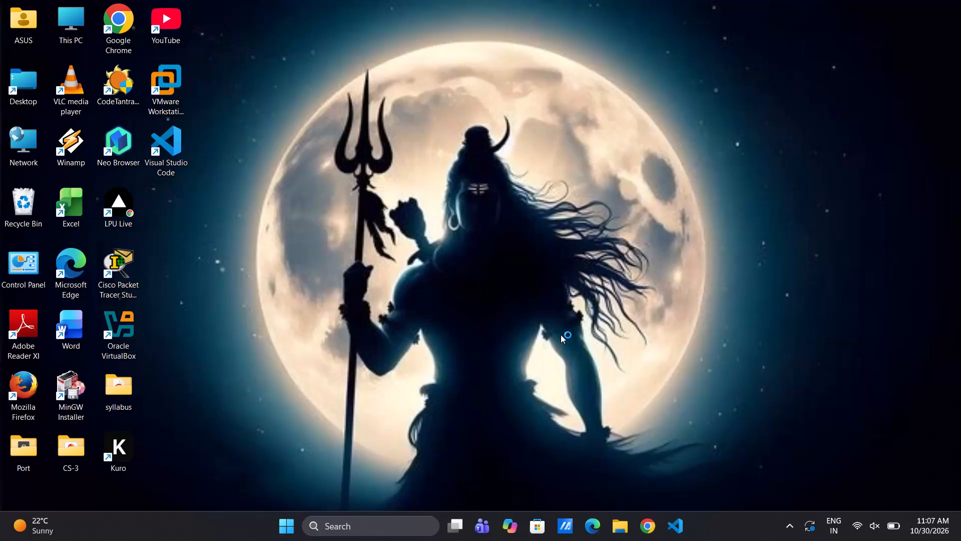
Check the Wi-Fi connection in the list of available networks, and return to the desktop.
left_click(882, 540)
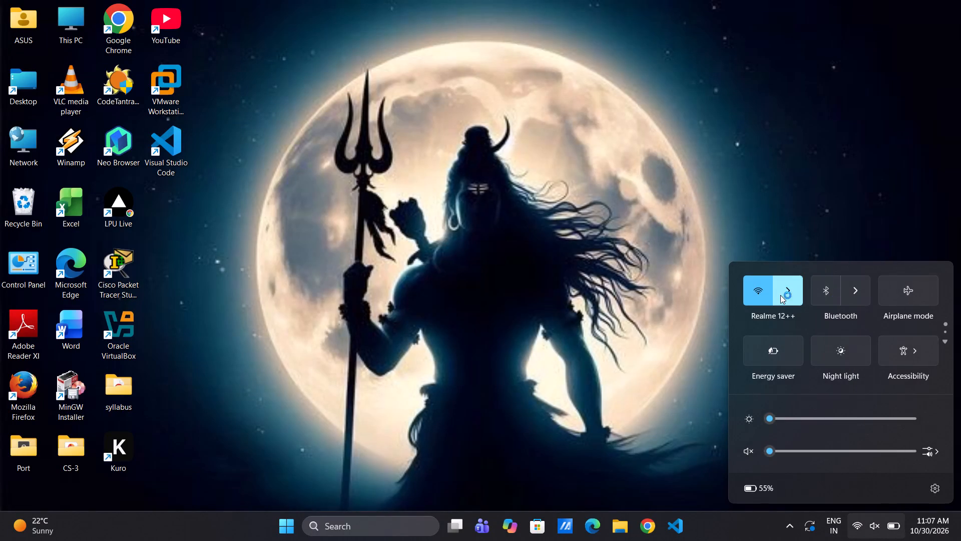
left_click(786, 295)
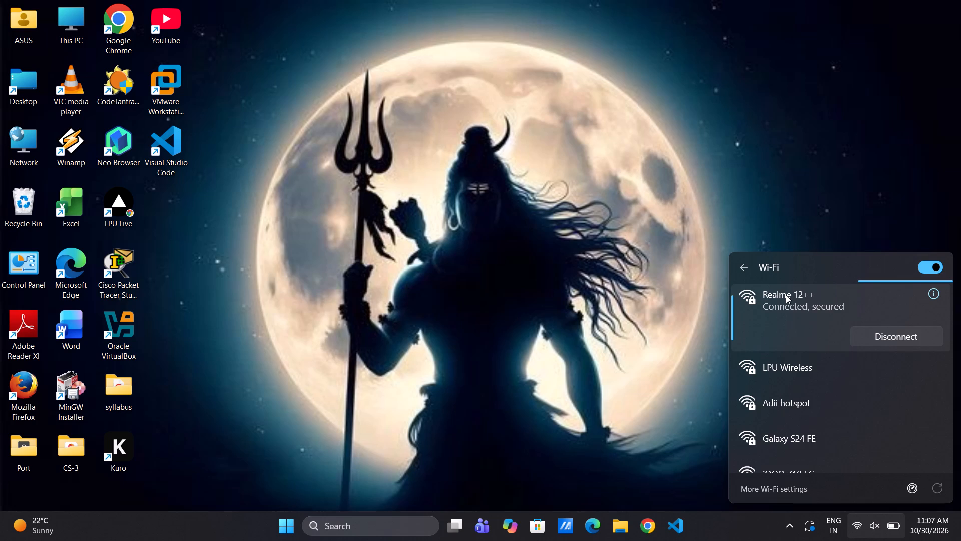
left_click(796, 162)
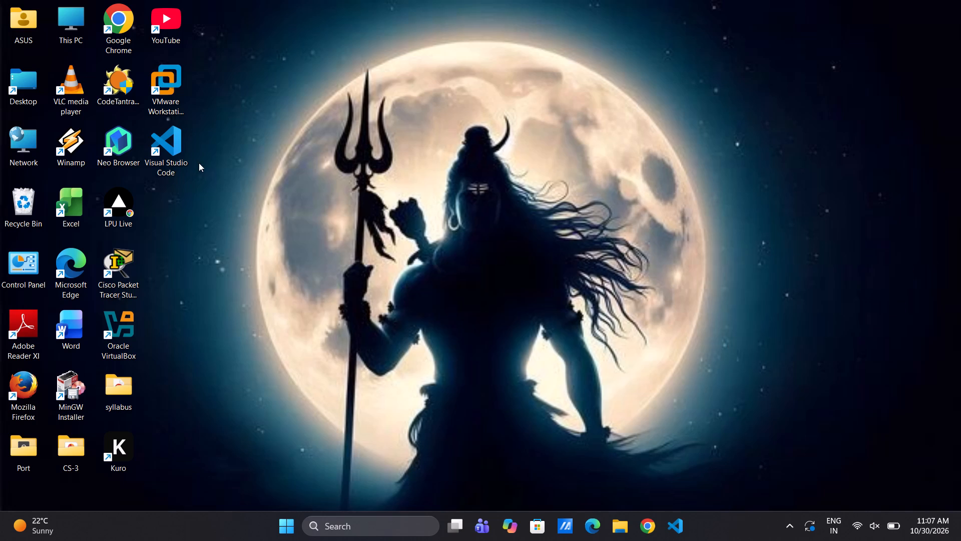
Open Google Chrome and start a Google search from the new tab page.
double_click(121, 13)
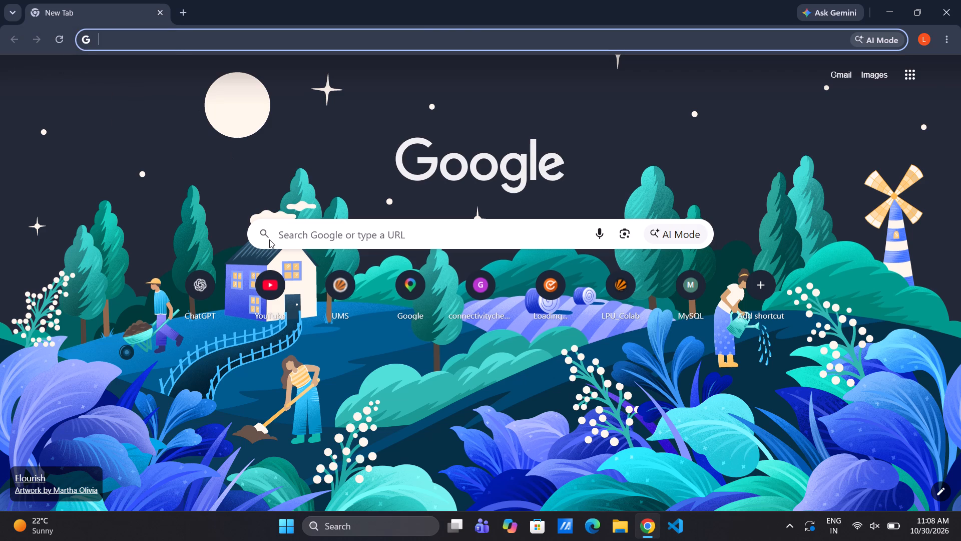
left_click(311, 236)
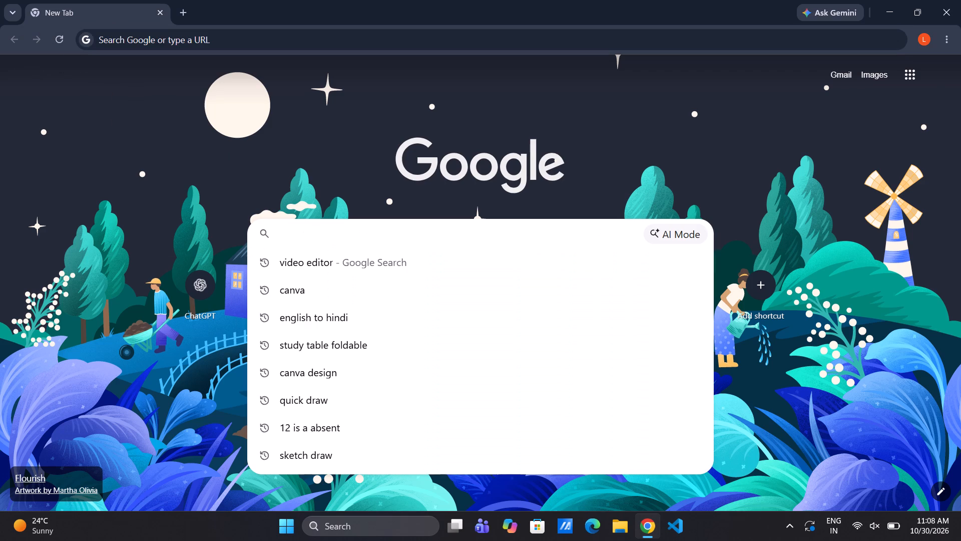
Search Google for "video editor" and open Clideo's Online Video Editor page from the results.
left_click(311, 236)
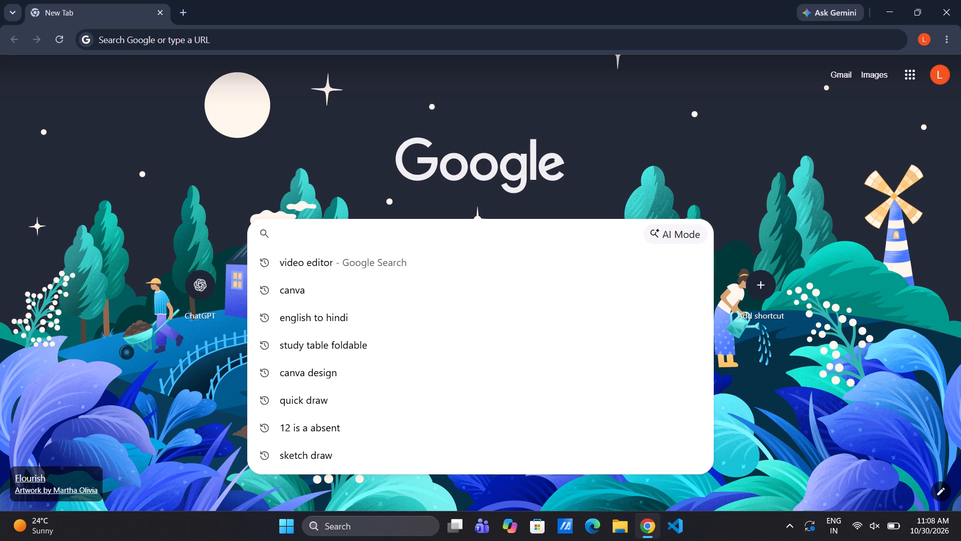
left_click(309, 266)
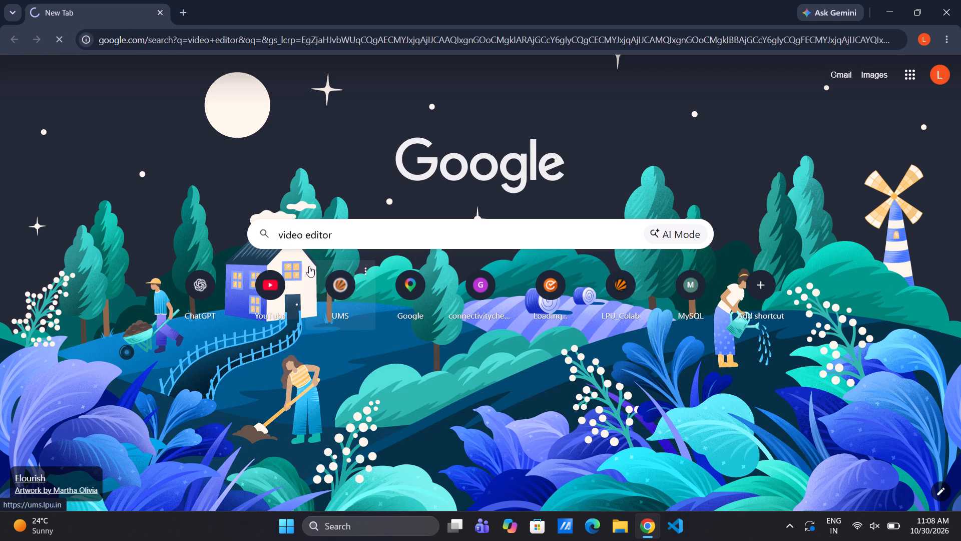
left_click(349, 238)
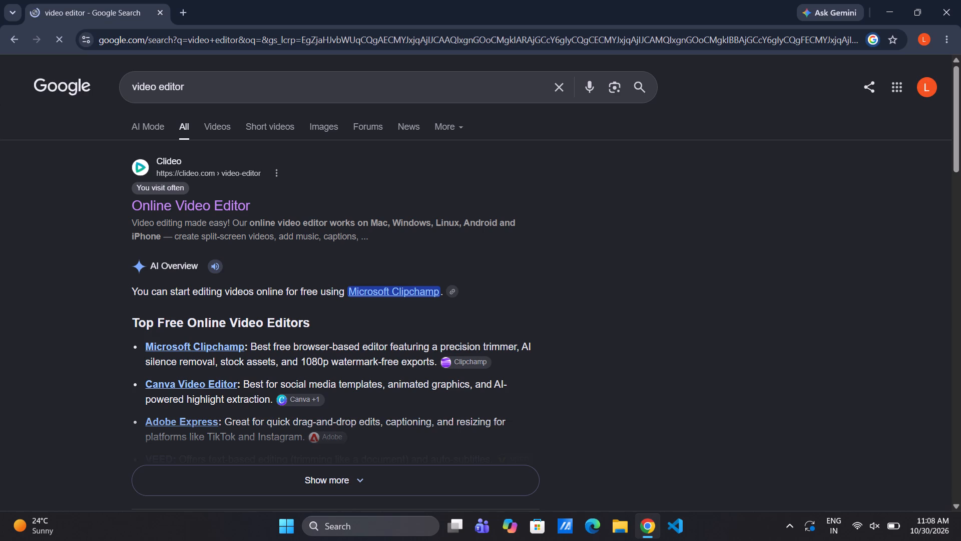
left_click(196, 209)
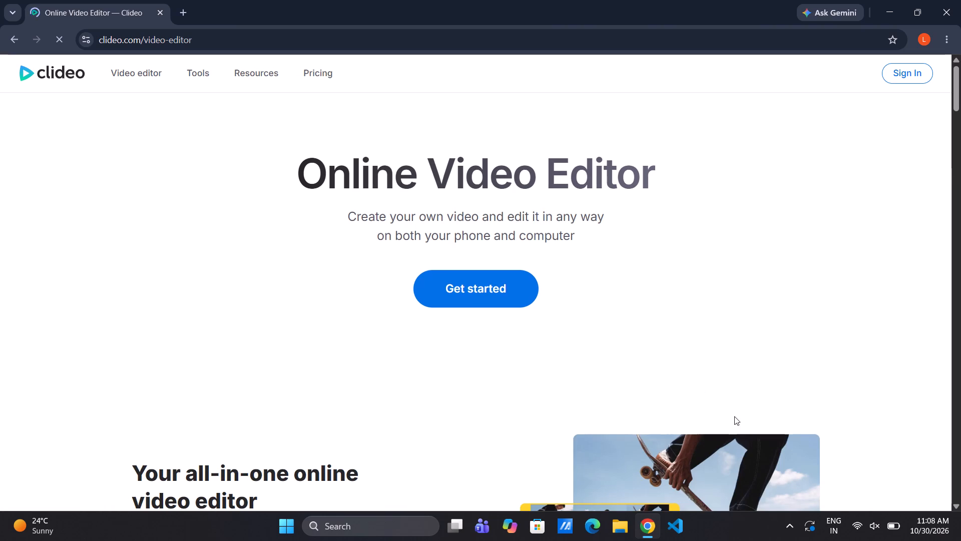
Start Clideo's online video editor and add the stock video of the forest road to the timeline.
left_click(854, 533)
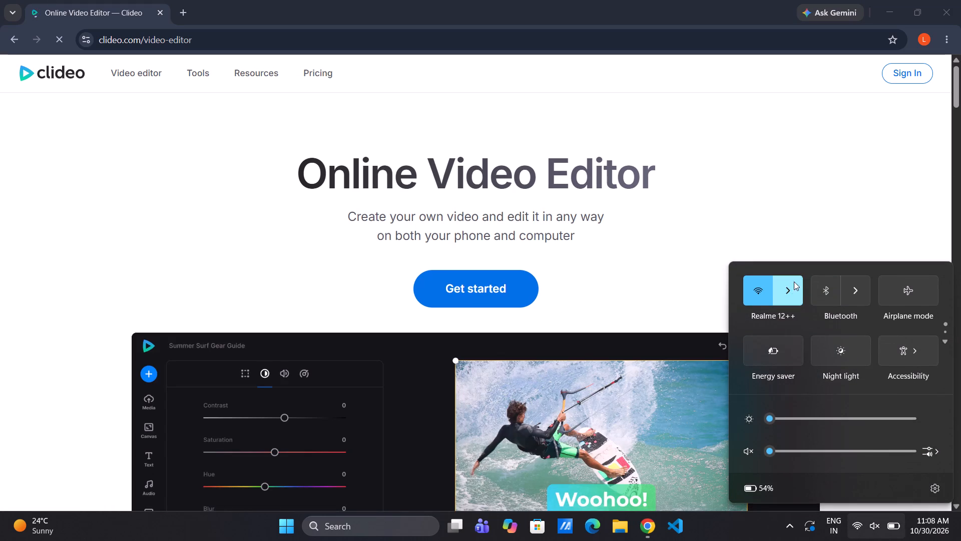
left_click(448, 285)
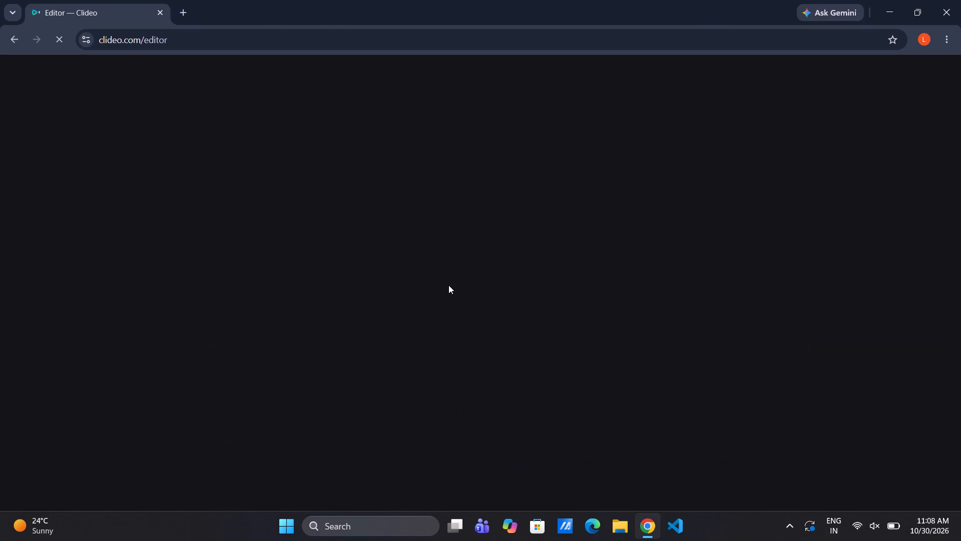
left_click(16, 243)
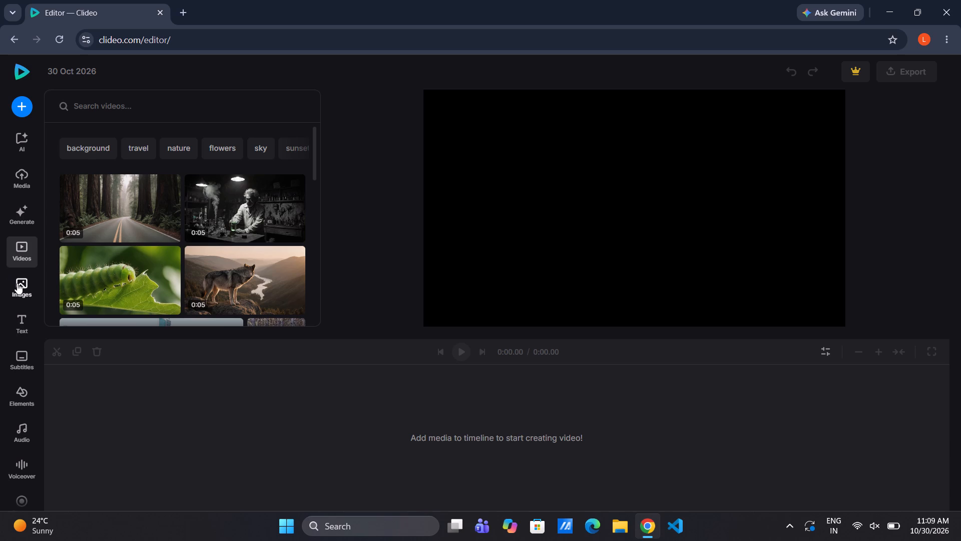
left_click(96, 228)
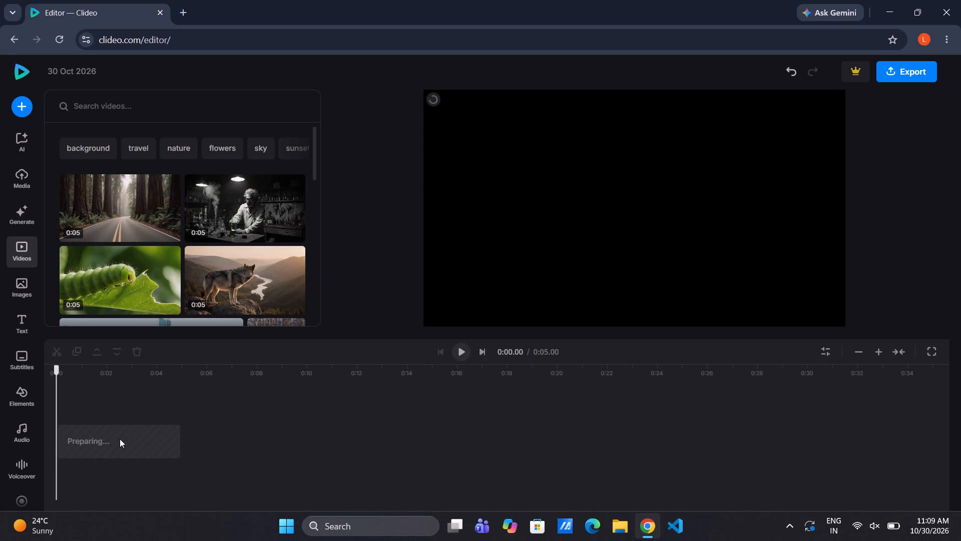
Switch the Wi-Fi connection to the LPU Wireless network.
left_click(869, 525)
left_click(793, 289)
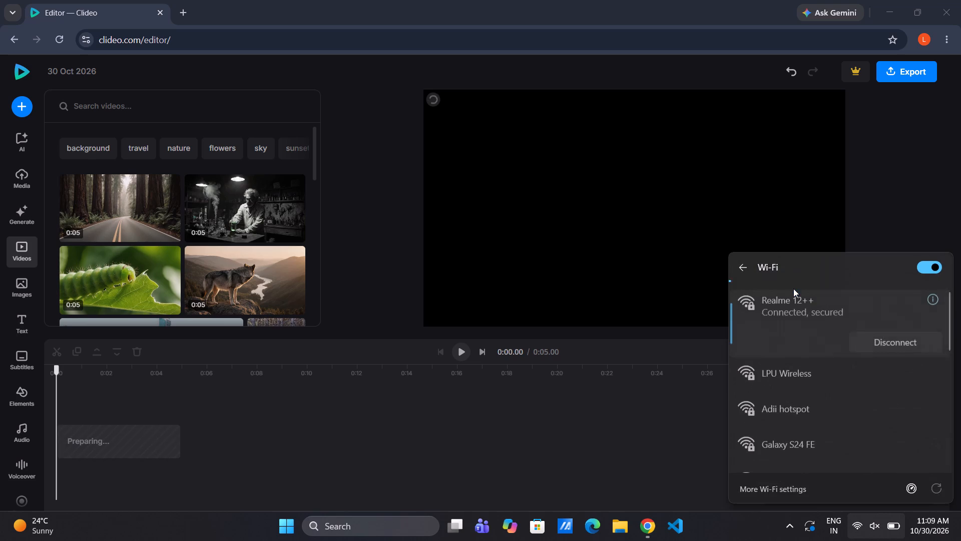
left_click(776, 370)
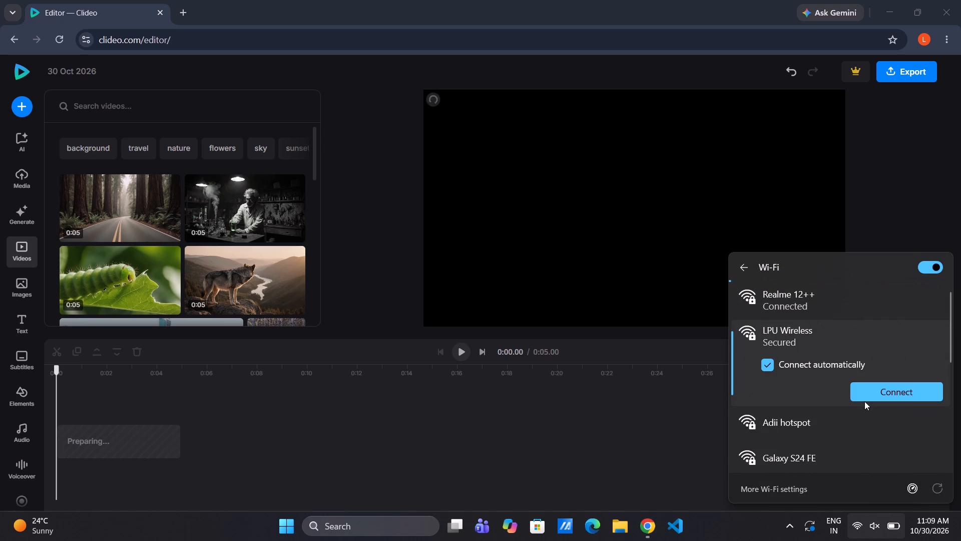
left_click(865, 393)
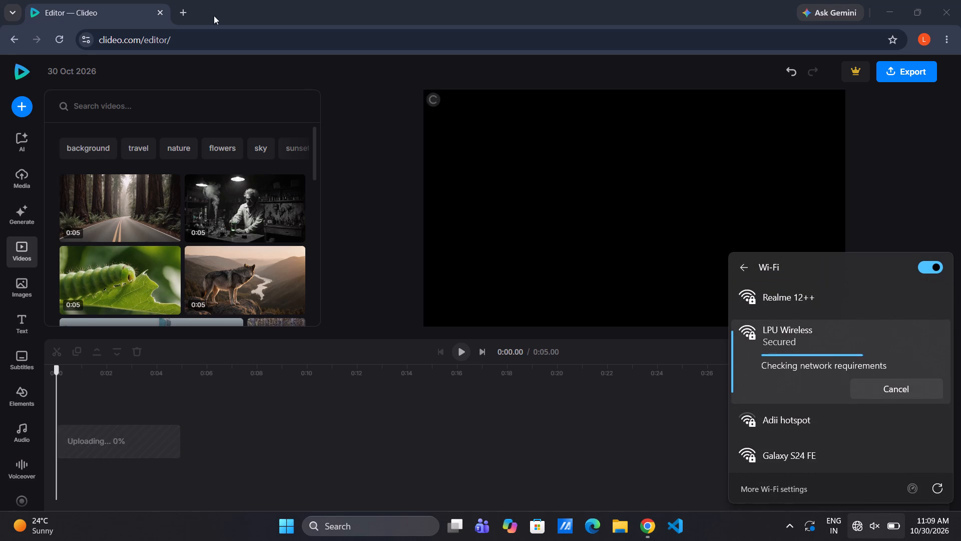
Open a new browser tab and start entering a query or address beginning with "in".
left_click(180, 11)
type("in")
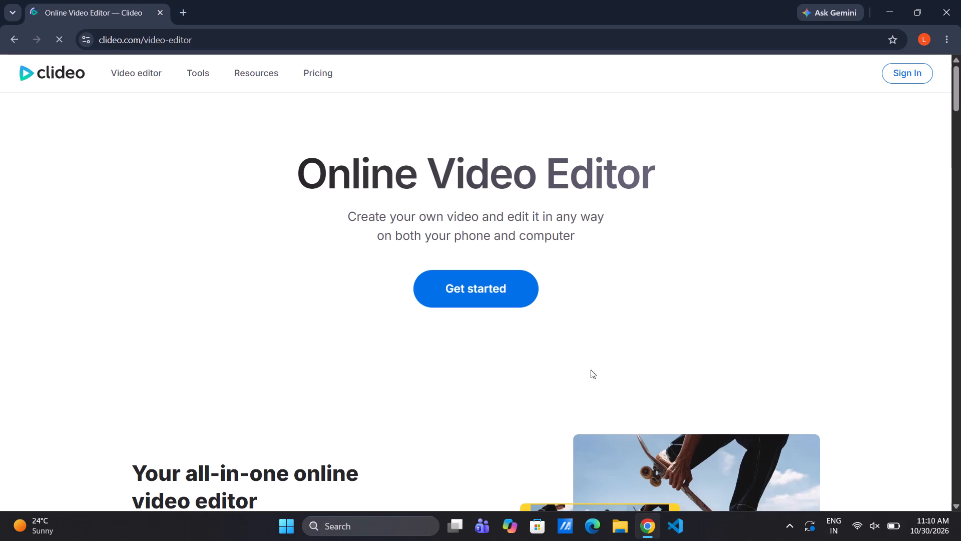
Launch Clideo's online editor with a new, empty video project.
left_click(495, 280)
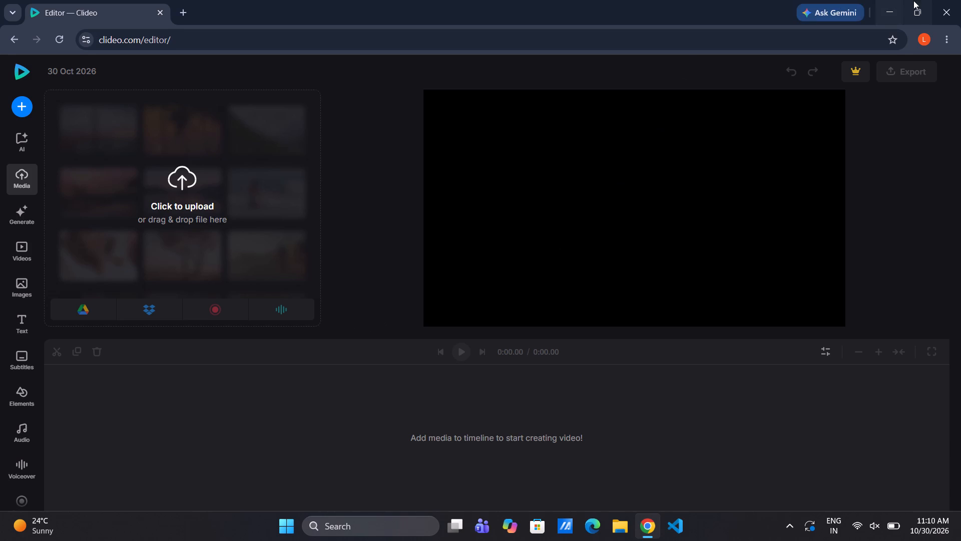
Open the stock video library and browse its clips for one to use in the project.
left_click(18, 252)
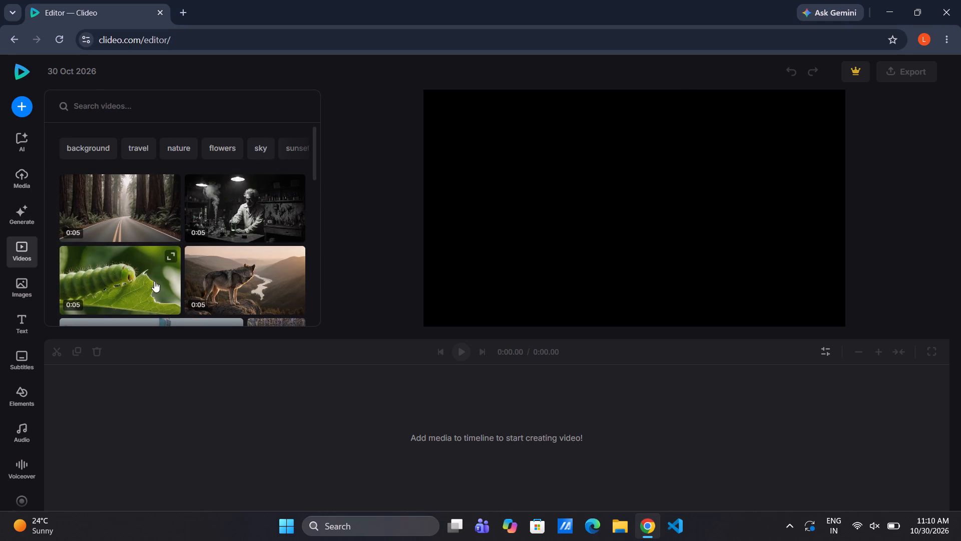
scroll(226, 286, "down", 1)
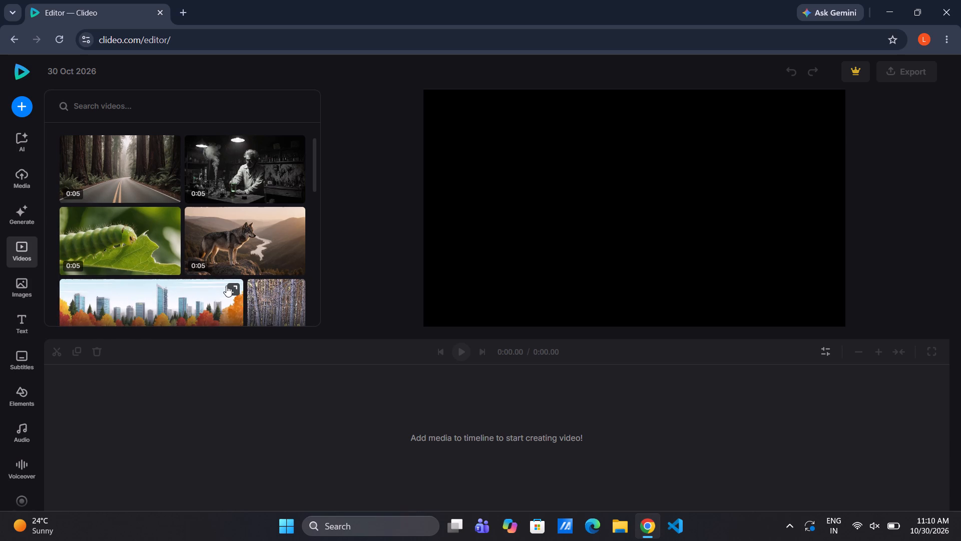
scroll(226, 286, "down", 3)
scroll(226, 286, "left", 1)
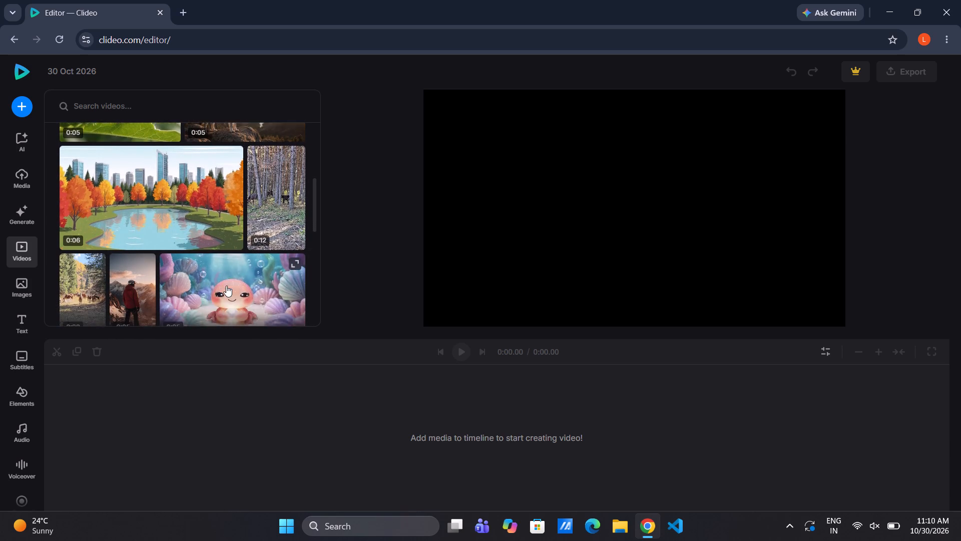
scroll(226, 286, "left", 1)
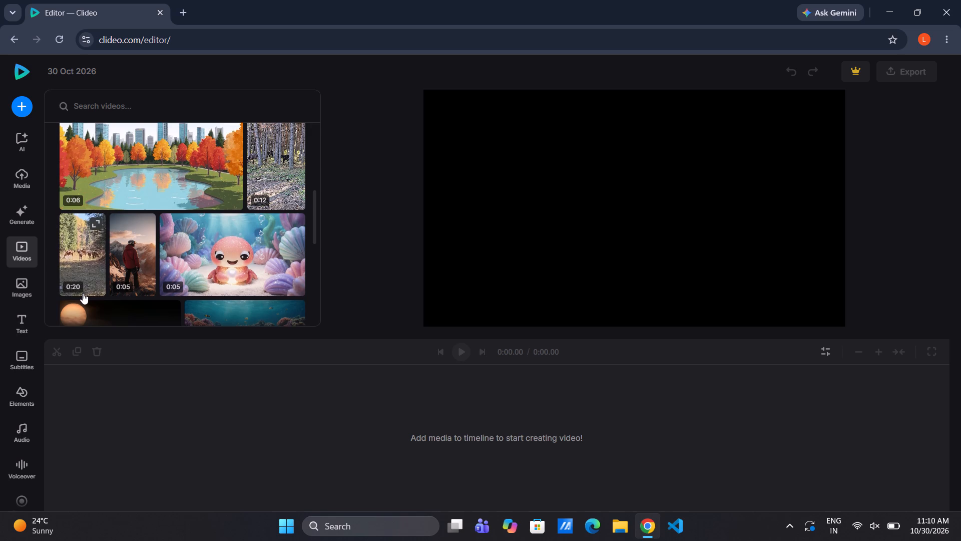
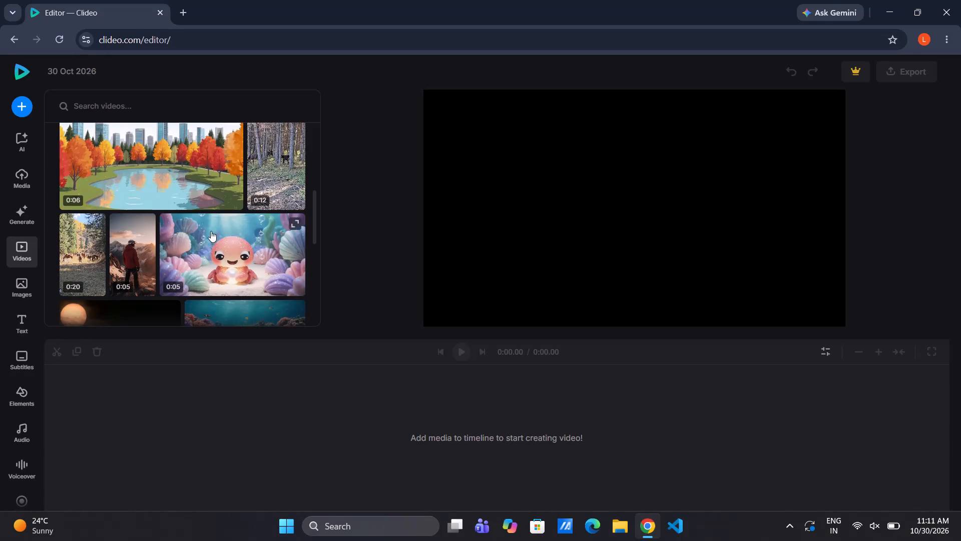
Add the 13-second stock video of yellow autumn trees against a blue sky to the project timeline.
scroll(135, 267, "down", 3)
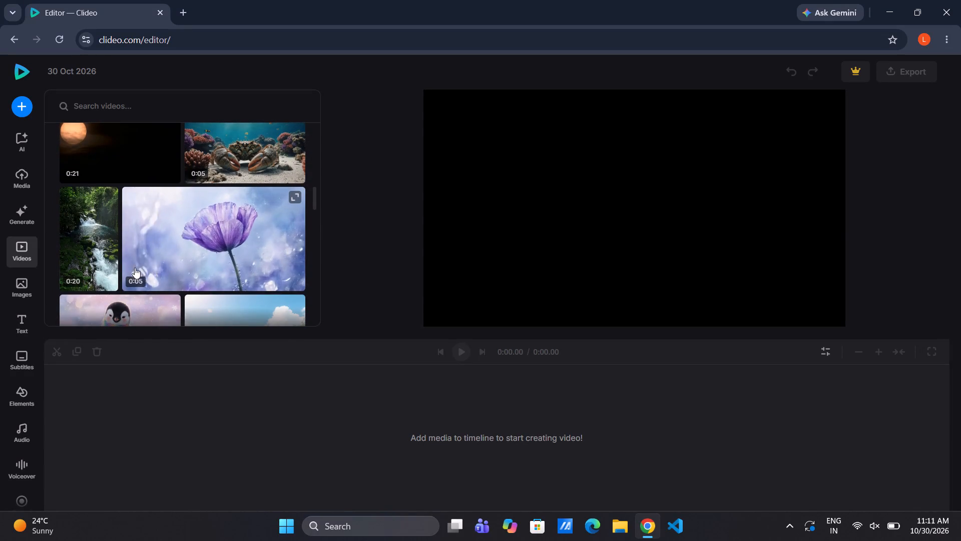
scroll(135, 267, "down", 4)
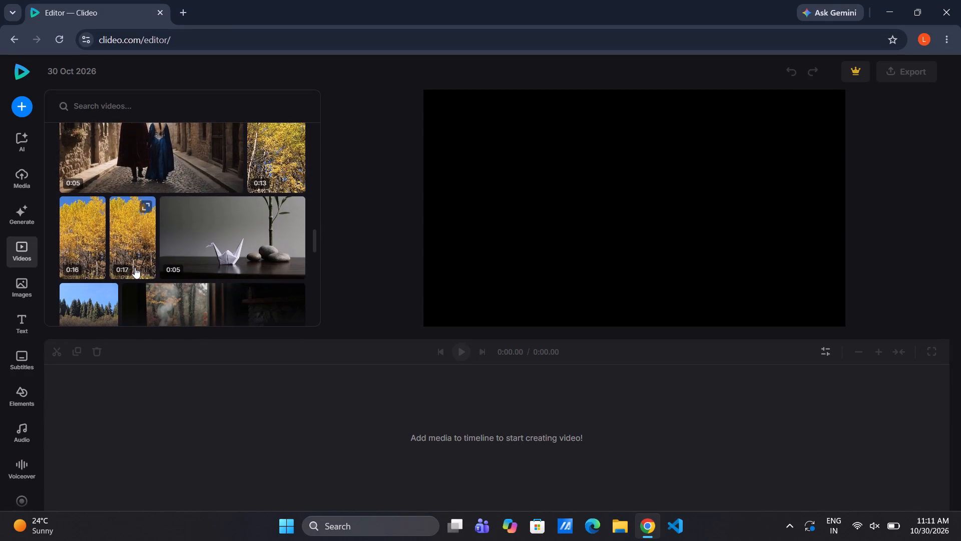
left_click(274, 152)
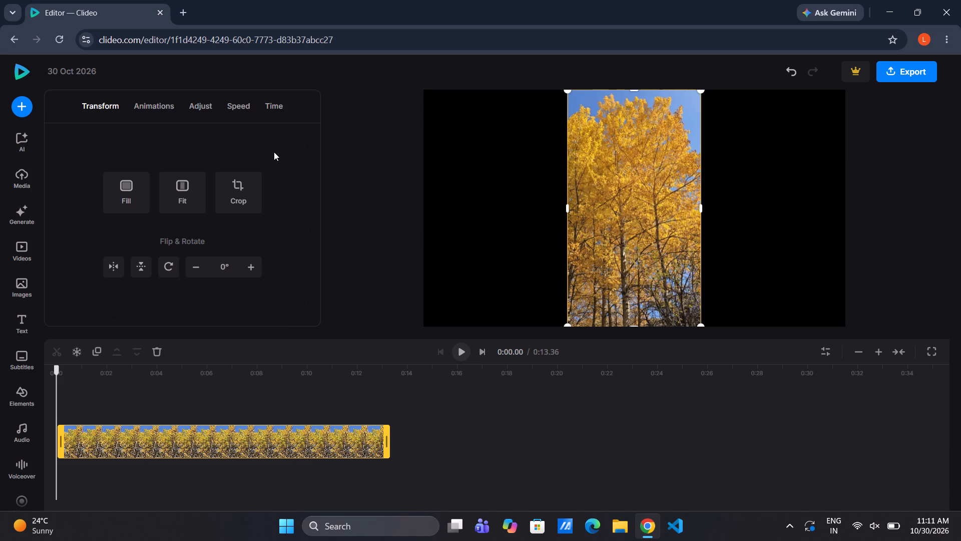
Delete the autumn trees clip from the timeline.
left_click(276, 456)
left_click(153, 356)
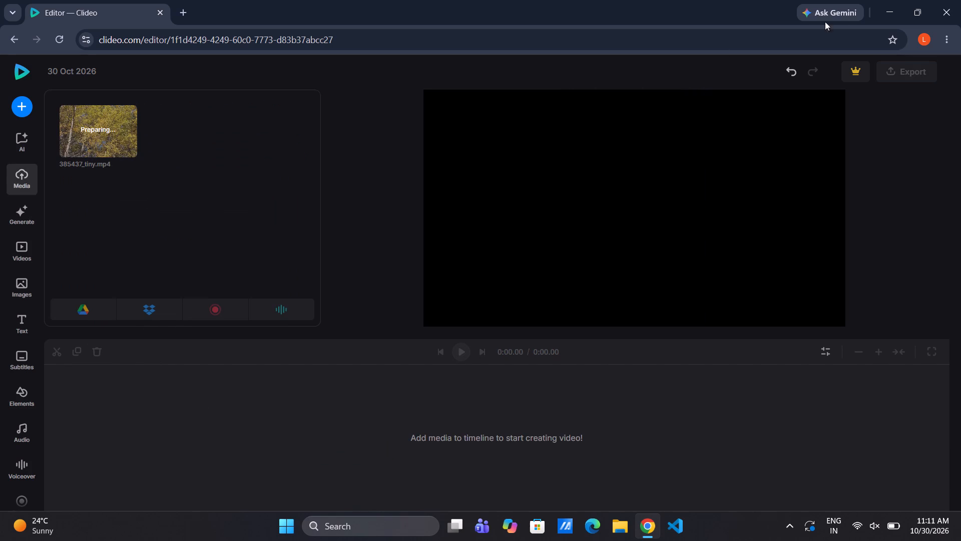
Close the browser and leave the Clideo editor without saving the changes.
left_click(952, 0)
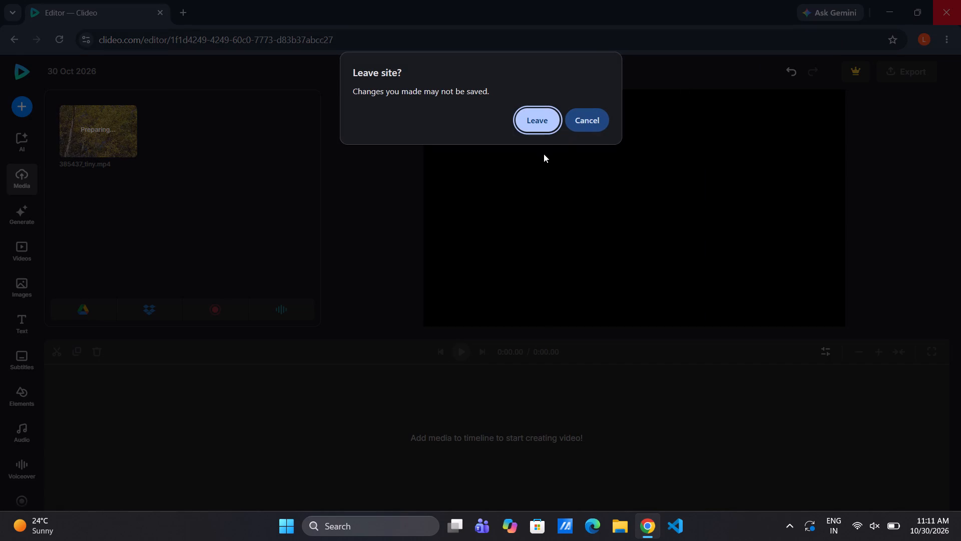
left_click(544, 154)
left_click(530, 115)
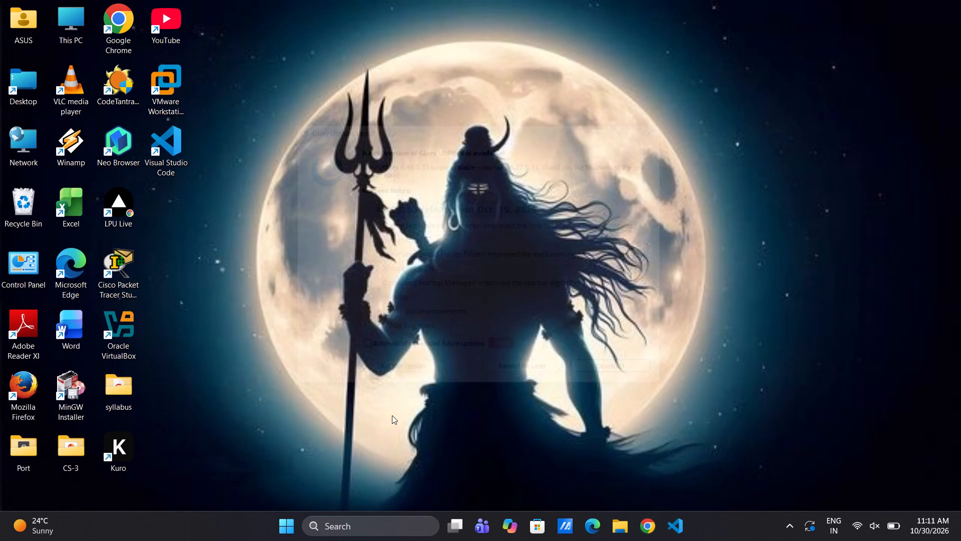
Switch to Windows search and remove every recent search entry, including Task Manager, game, proper and Google Maps.
left_click(348, 520)
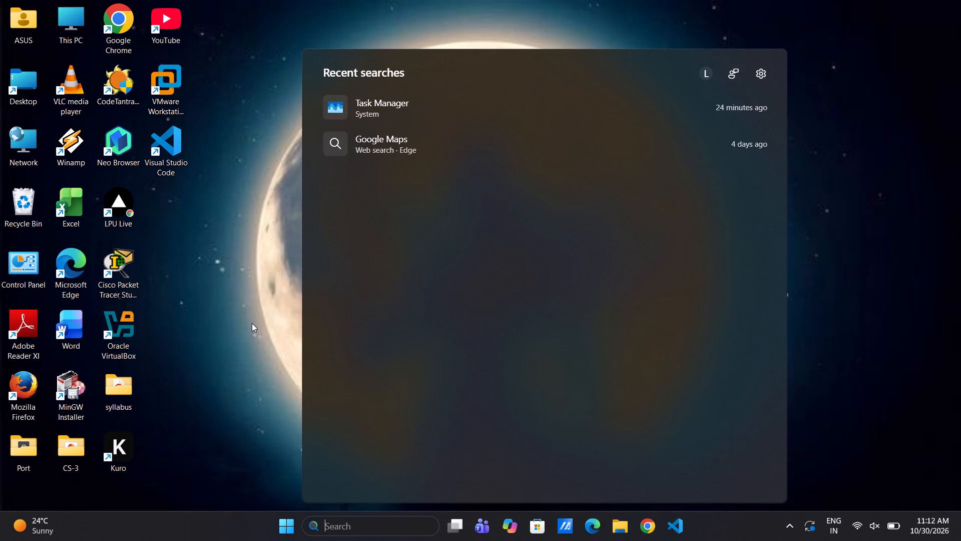
left_click(272, 255)
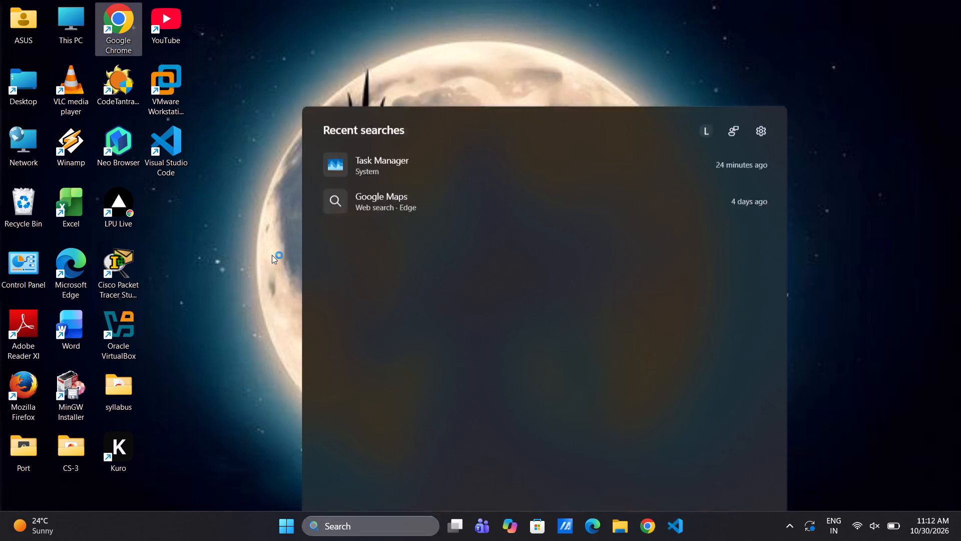
left_click(394, 516)
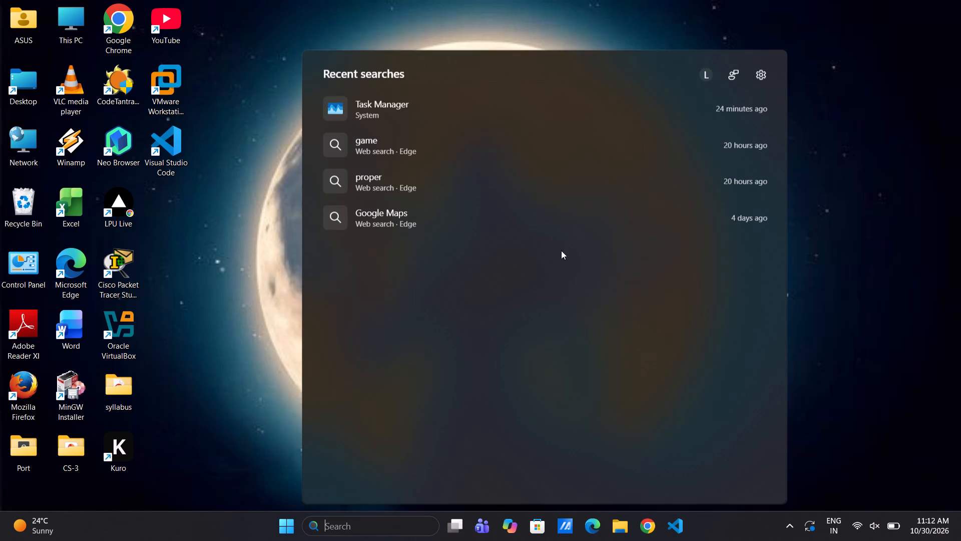
left_click(758, 105)
left_click(758, 105)
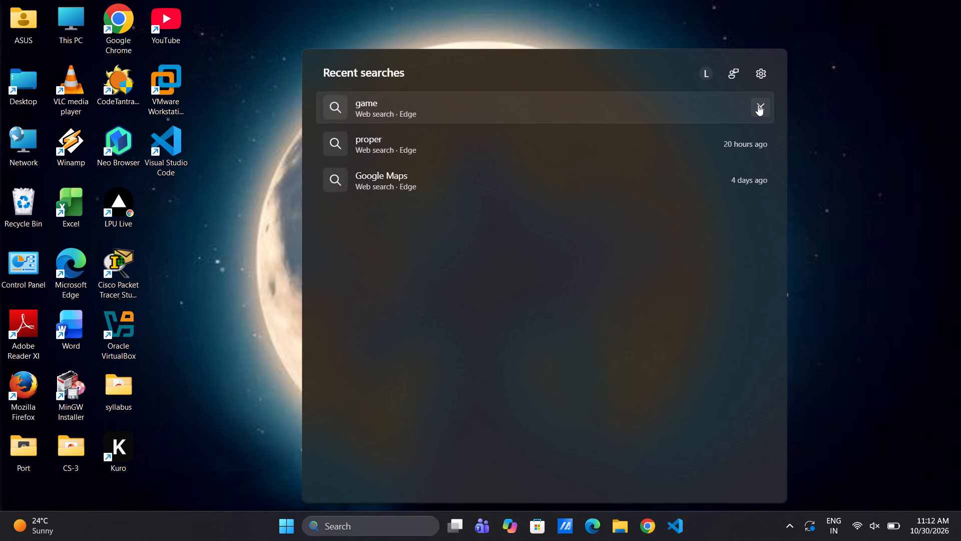
double_click(758, 105)
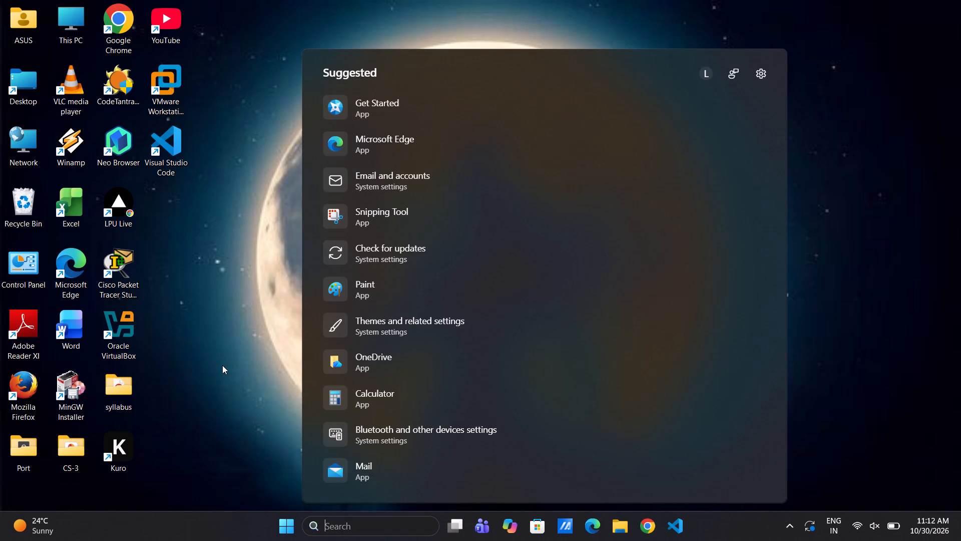
left_click(222, 365)
Launch the Kuro app from the desktop.
double_click(124, 447)
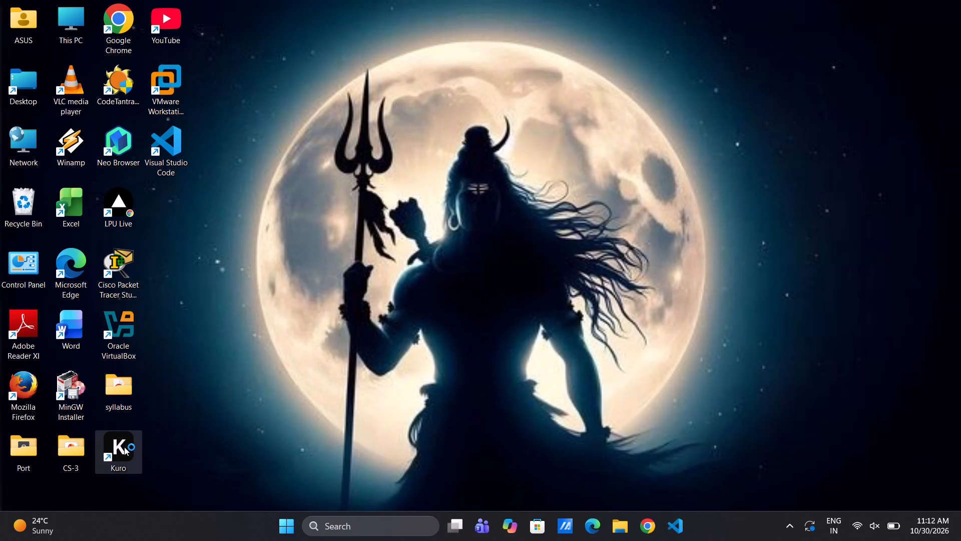
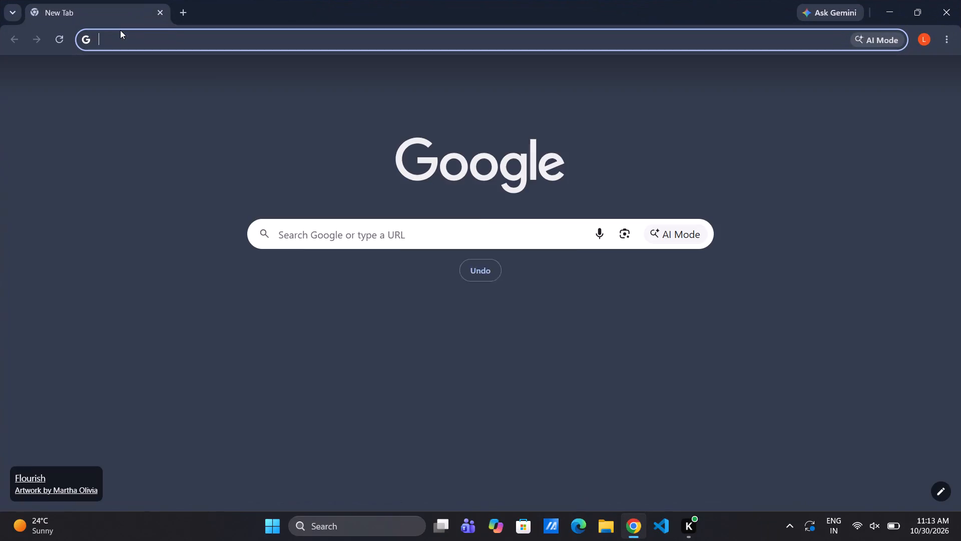
Search Google for video editor, open Clideo's Online Video Editor page and start a new project.
left_click_drag(303, 238, 308, 276)
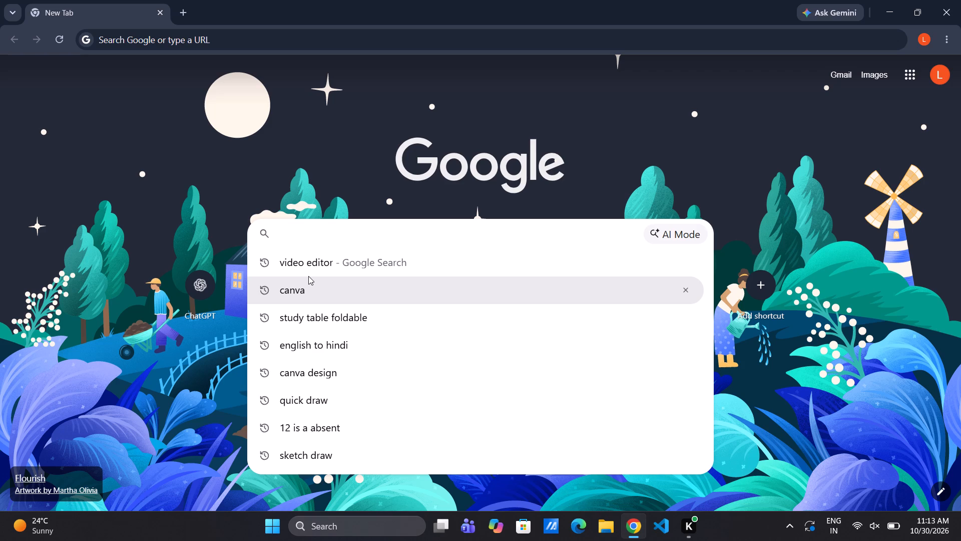
left_click(307, 264)
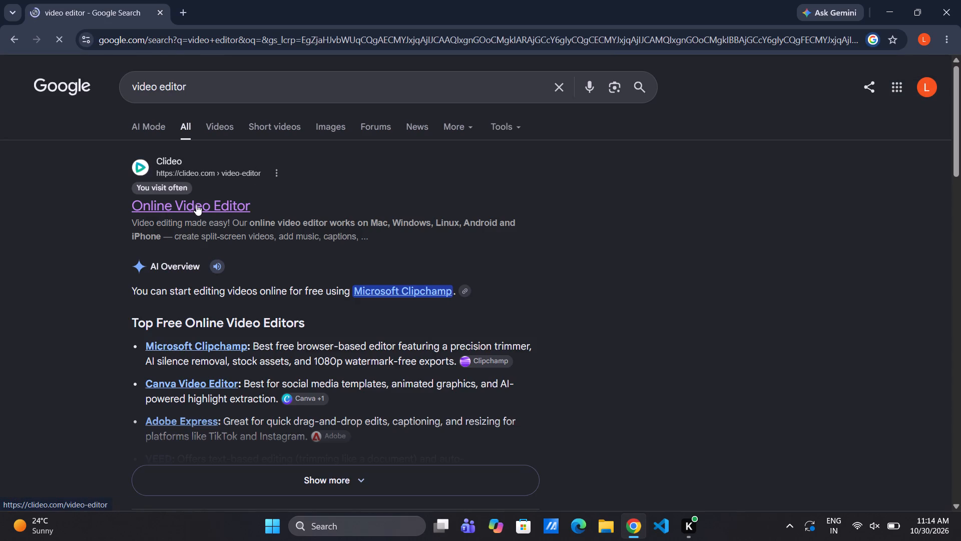
left_click(196, 204)
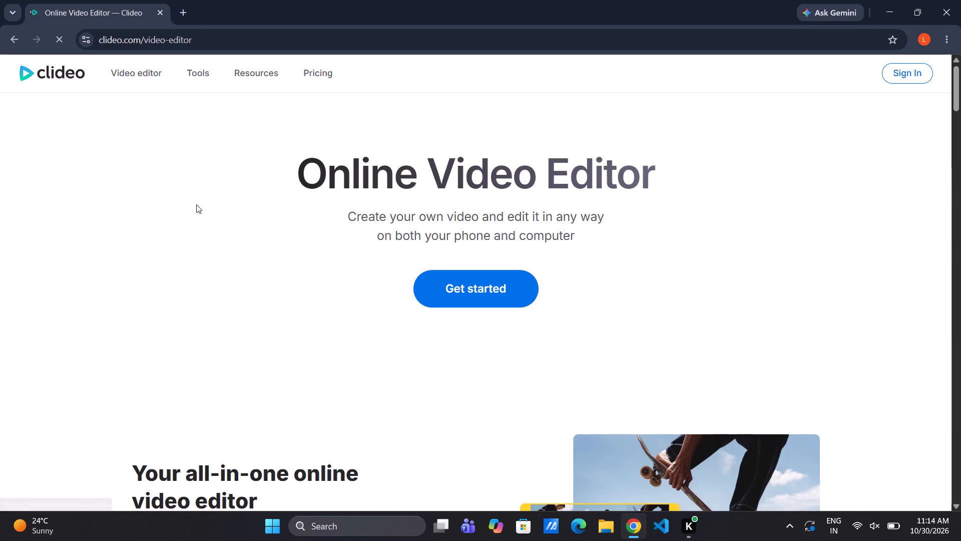
left_click(450, 288)
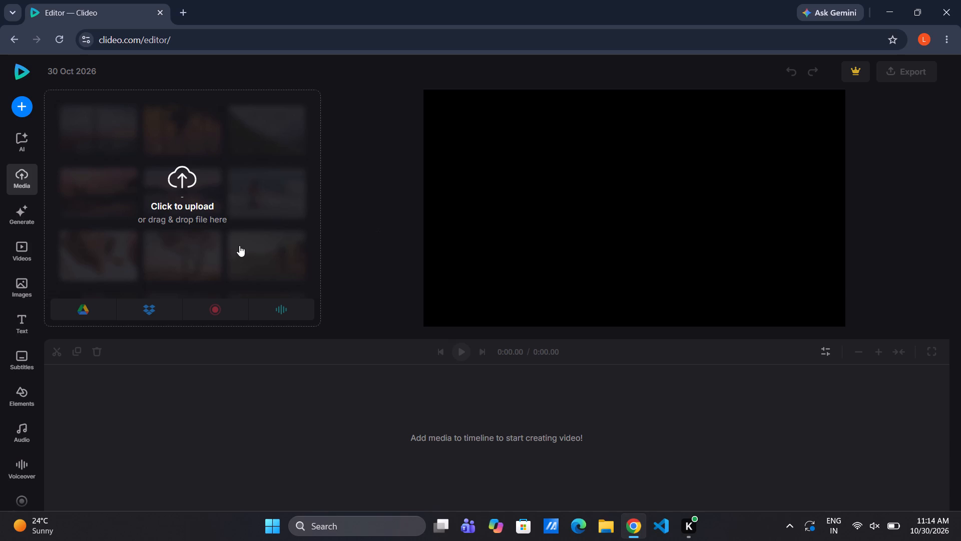
Browse the stock video library, look through the people category, and clear that filter.
left_click(20, 251)
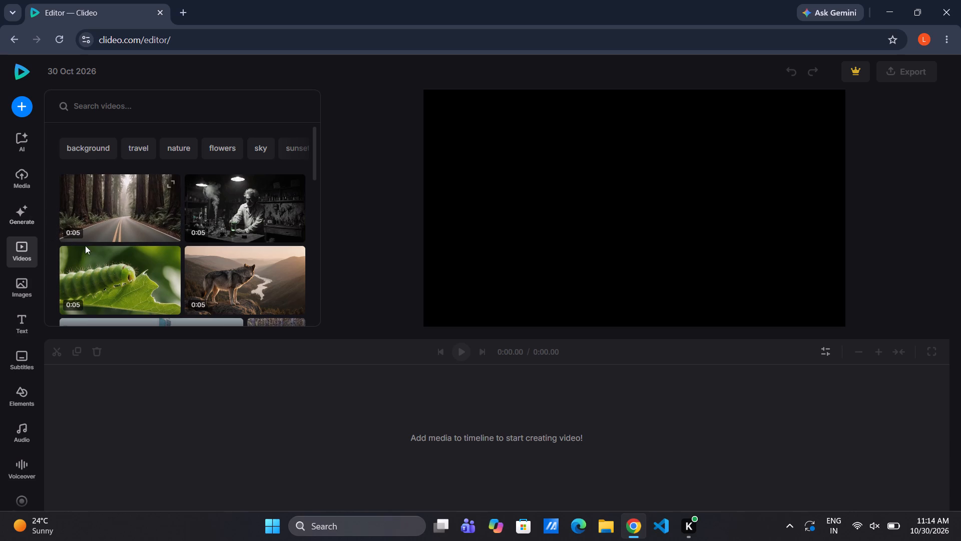
scroll(91, 251, "down", 1)
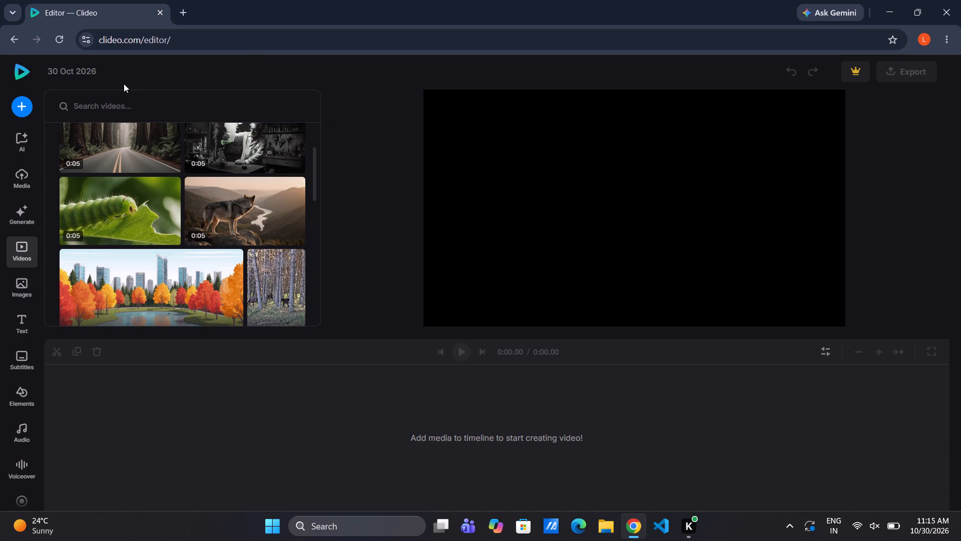
scroll(120, 99, "up", 2)
scroll(128, 189, "up", 5)
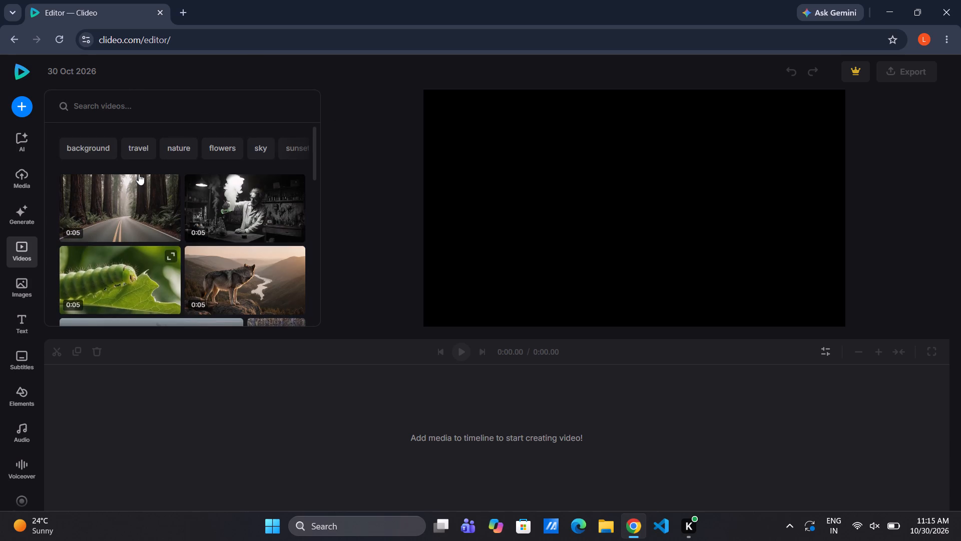
scroll(135, 151, "left", 4)
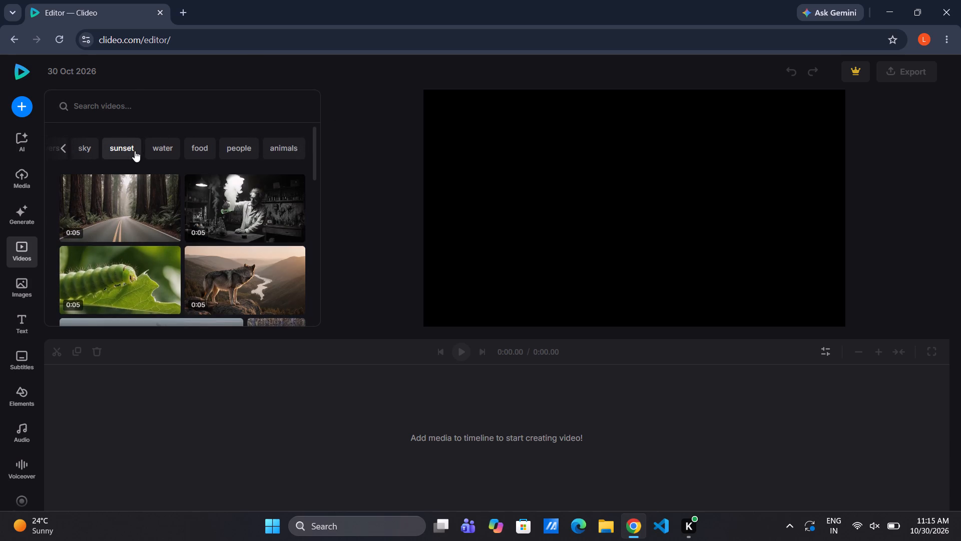
scroll(135, 151, "left", 1)
left_click(225, 150)
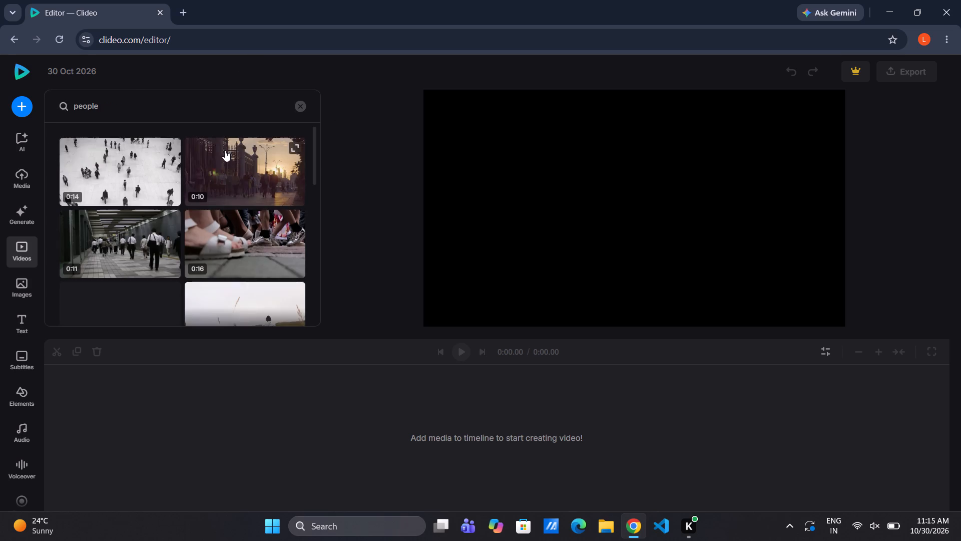
scroll(193, 154, "down", 1)
scroll(193, 154, "up", 2)
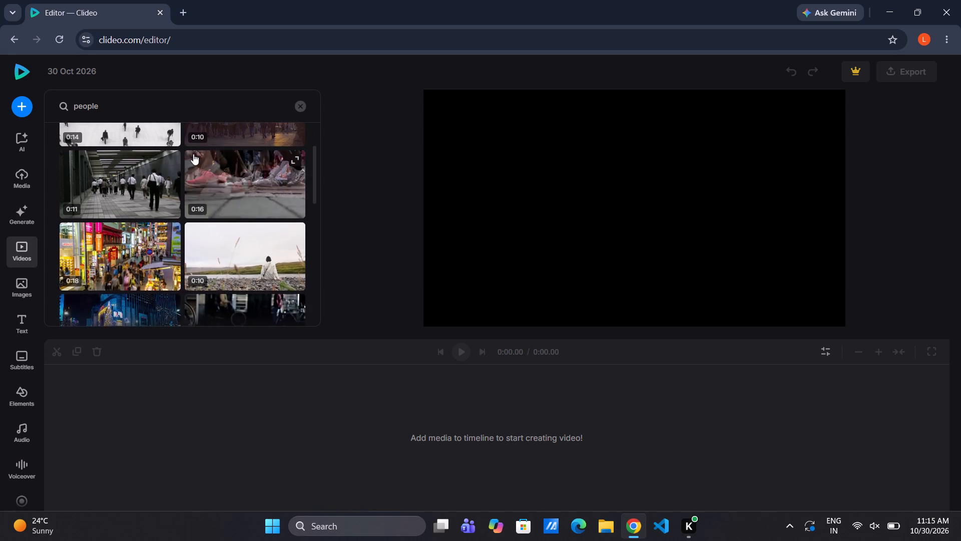
scroll(193, 154, "up", 3)
left_click_drag(166, 103, 294, 105)
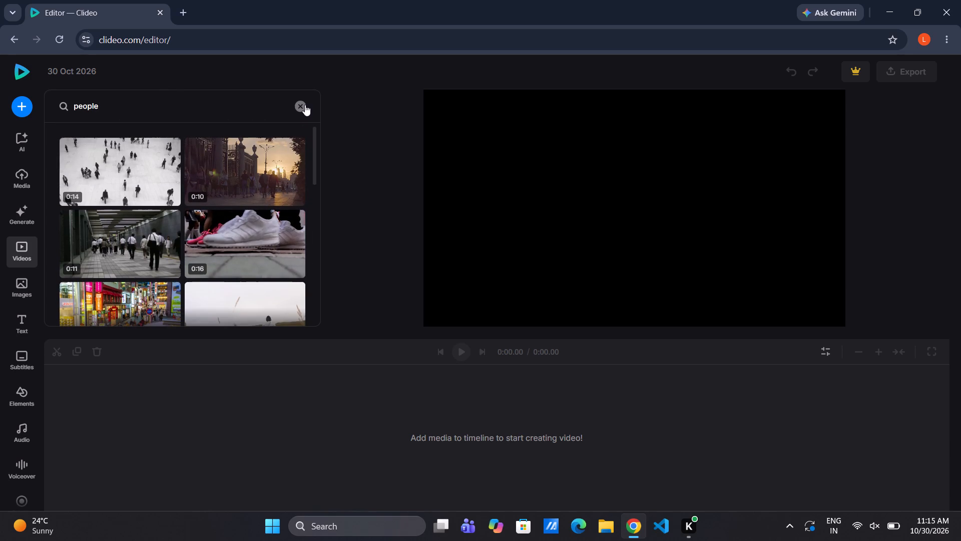
left_click(305, 105)
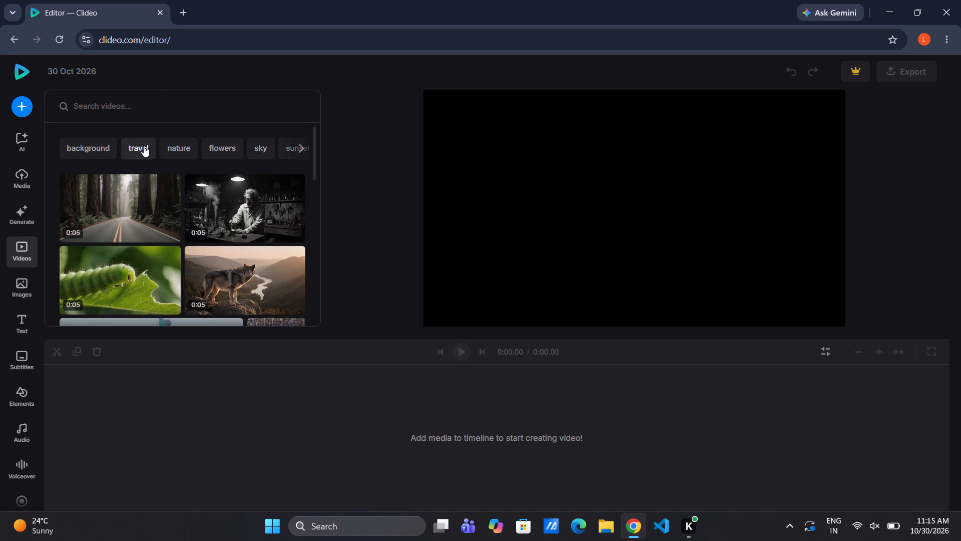
Filter the stock videos by travel and add the 0:10 waterfall clip to the timeline.
left_click(142, 146)
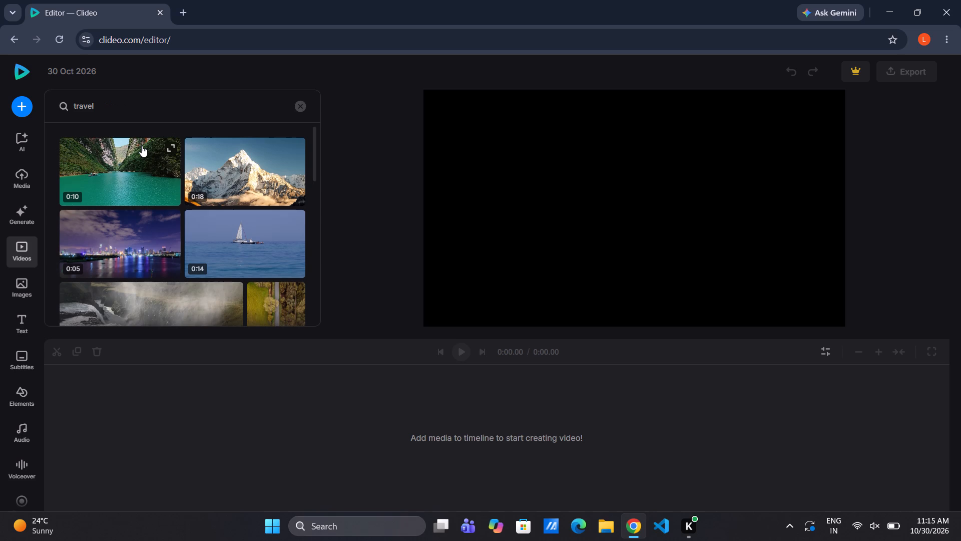
scroll(142, 146, "down", 1)
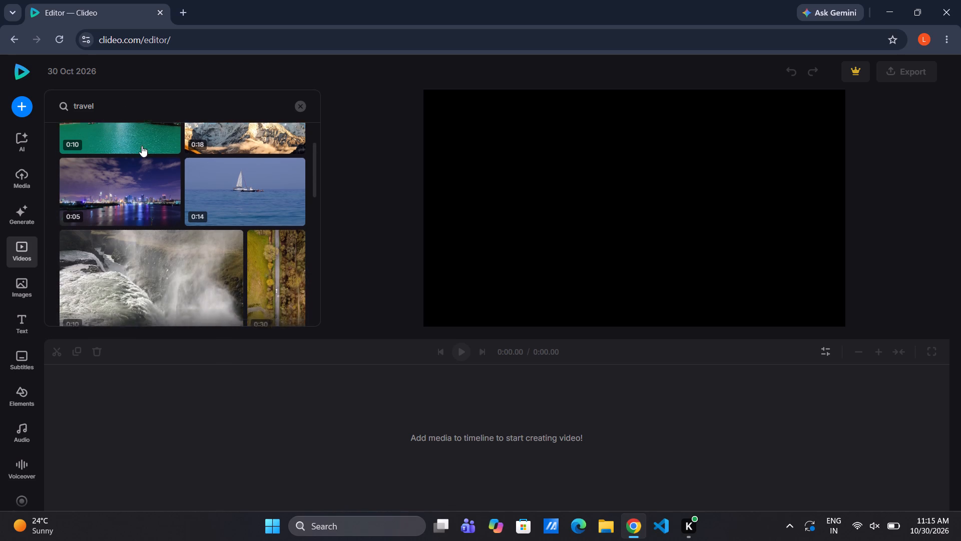
scroll(142, 146, "down", 1)
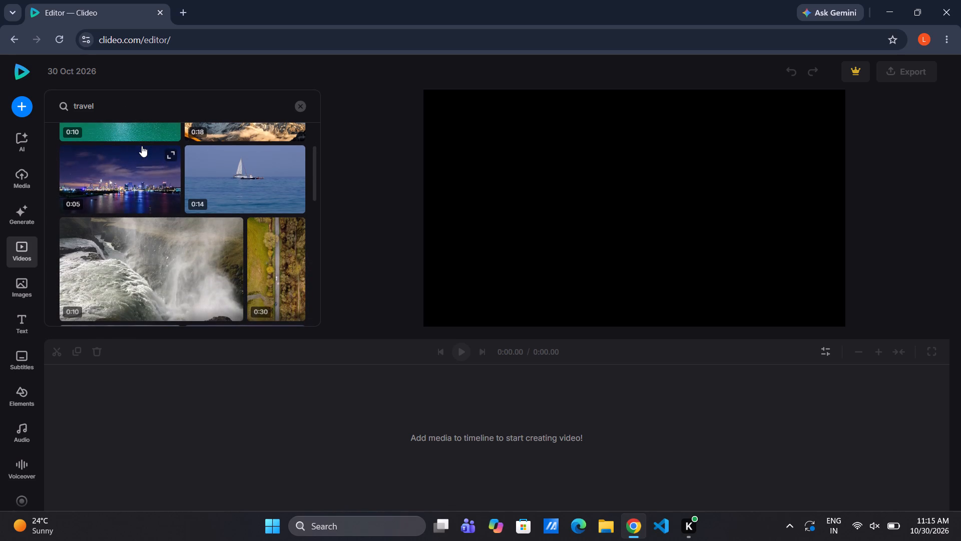
scroll(142, 146, "down", 4)
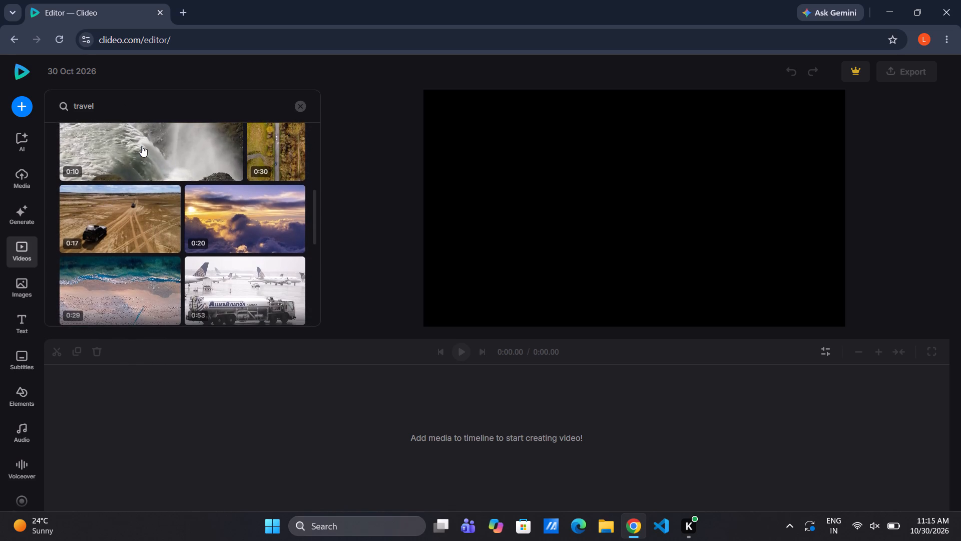
scroll(136, 215, "up", 2)
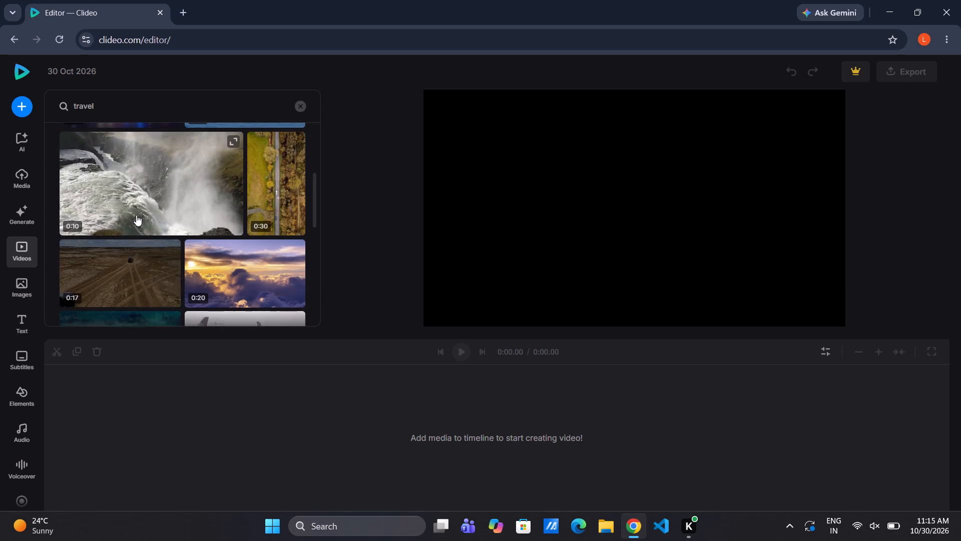
scroll(136, 215, "up", 1)
left_click(136, 215)
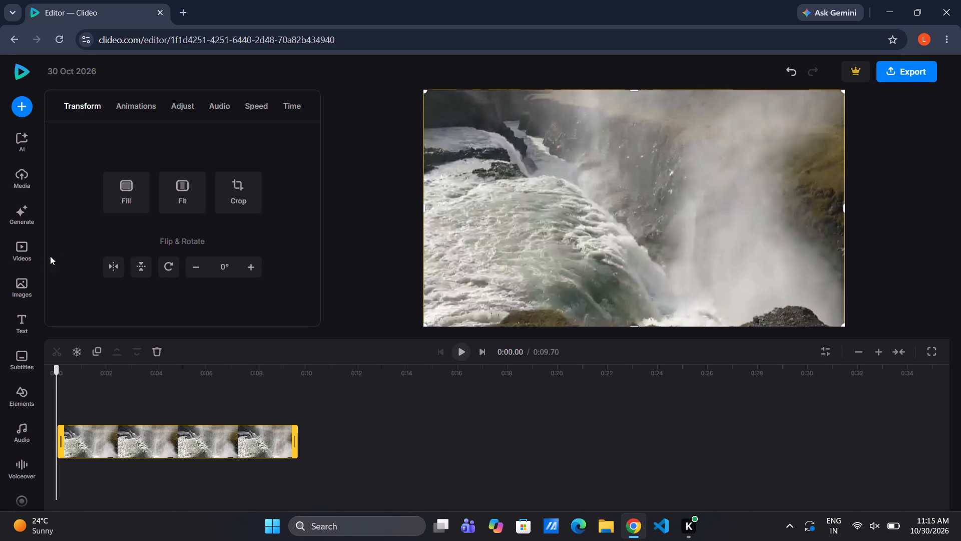
Add the 0:14 sailboat clip from the travel stock videos to the timeline.
left_click(24, 250)
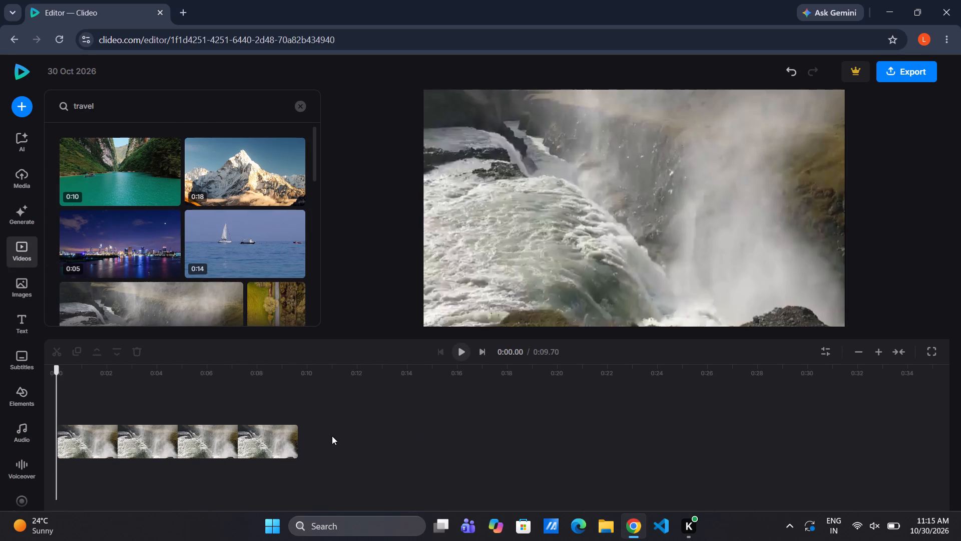
left_click(332, 436)
scroll(239, 222, "down", 1)
left_click(239, 222)
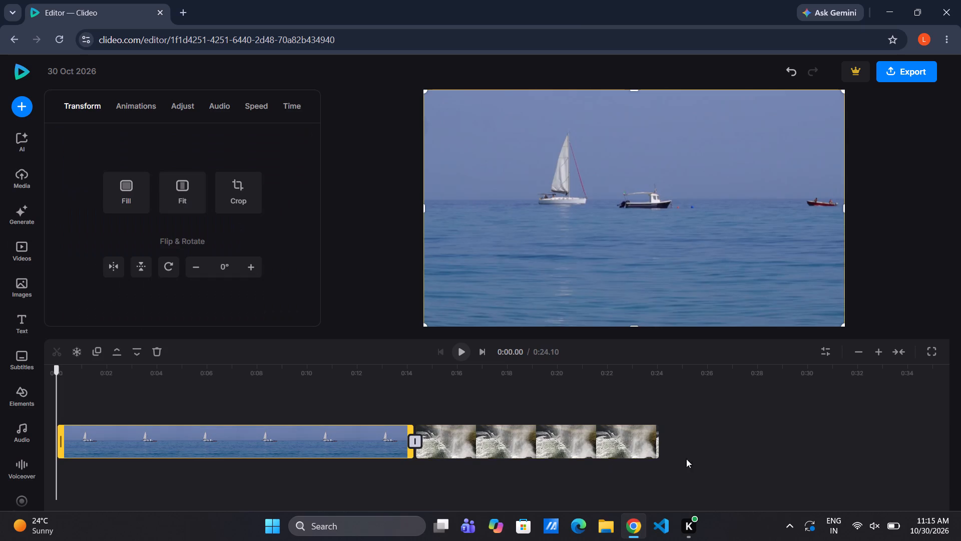
Add the 0:17 clip of vehicles driving across the desert from the travel stock videos to the timeline.
left_click(669, 444)
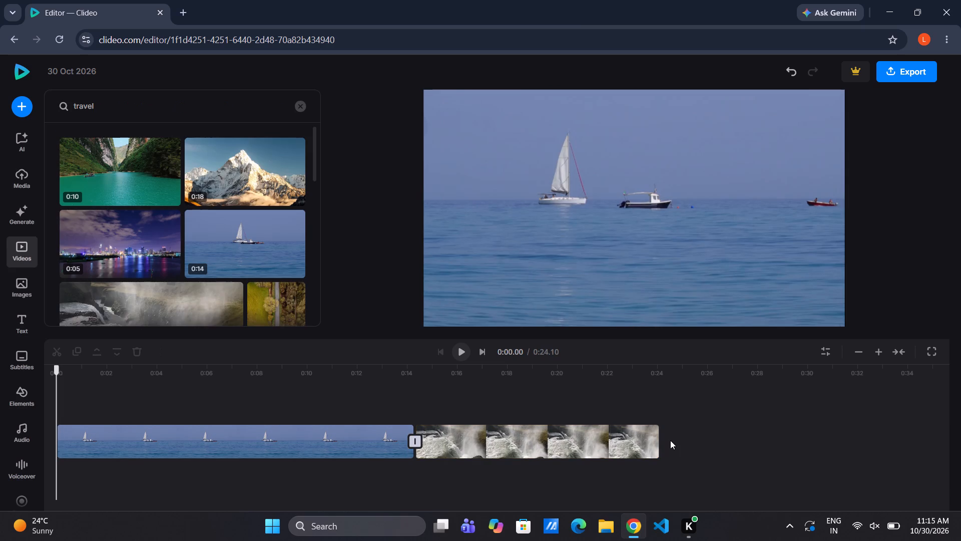
triple_click(670, 440)
scroll(285, 302, "down", 2)
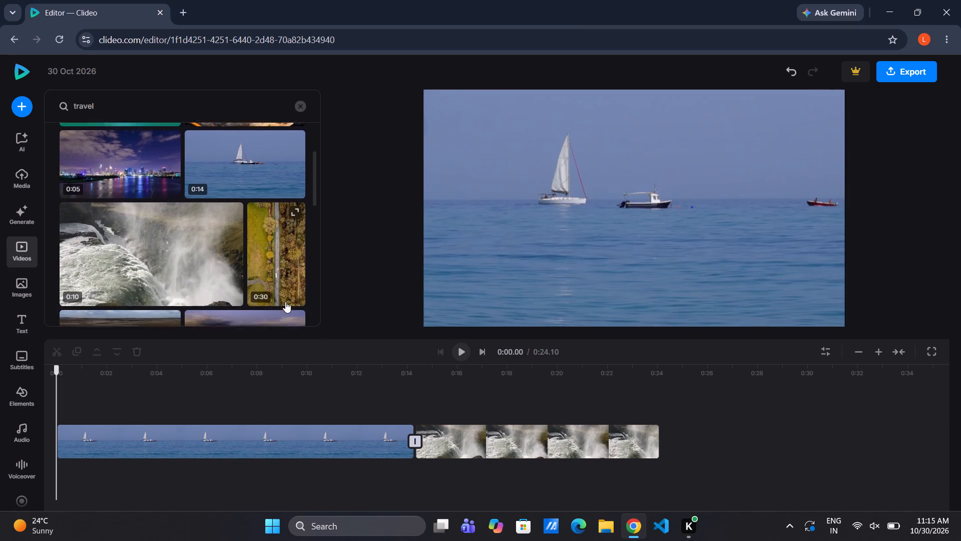
scroll(247, 258, "down", 1)
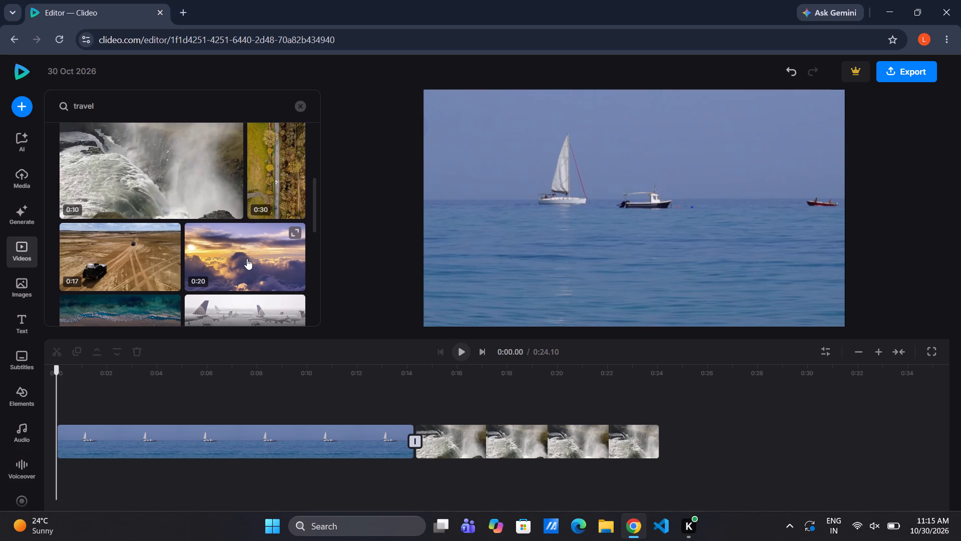
left_click(150, 257)
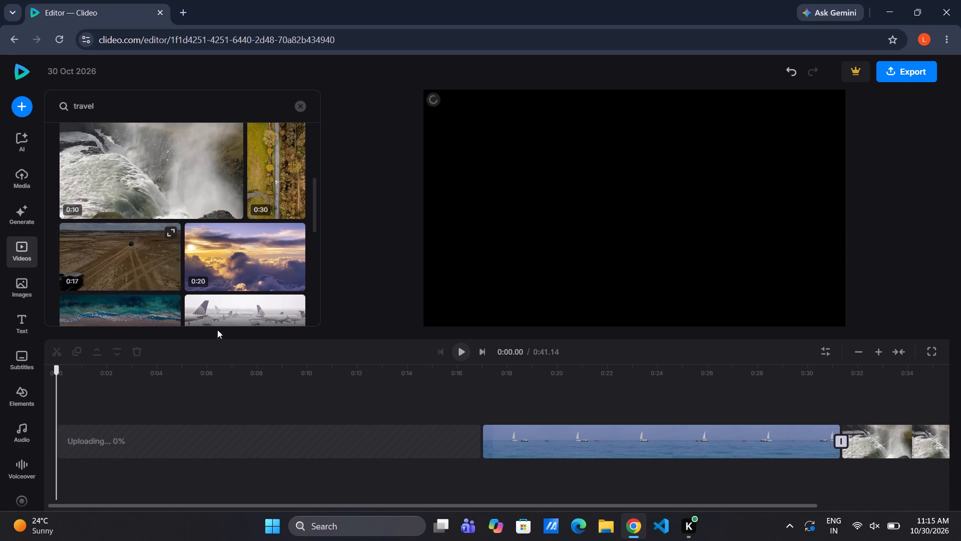
Trim the end of the desert vehicles clip back to about 5.09 seconds on the timeline.
left_click(569, 436)
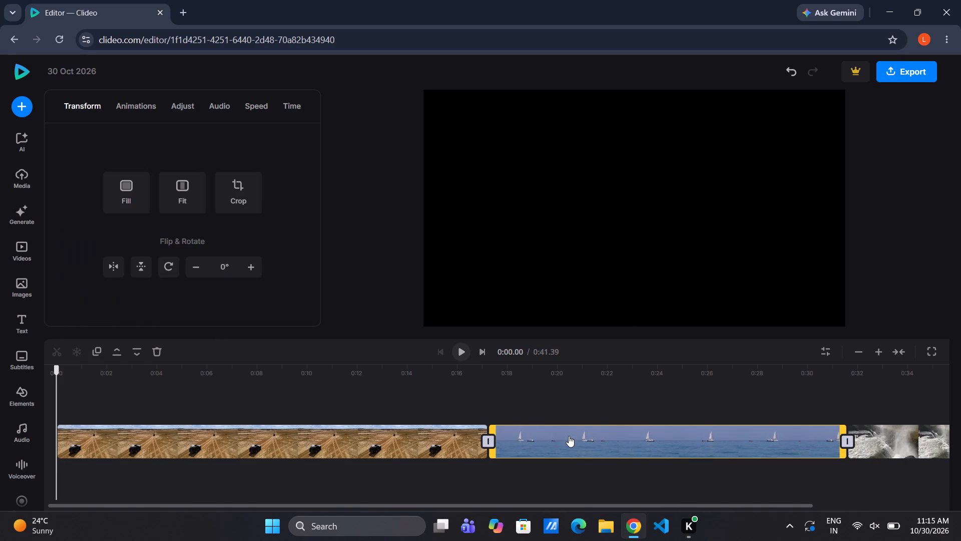
scroll(548, 431, "left", 3)
left_click(801, 419)
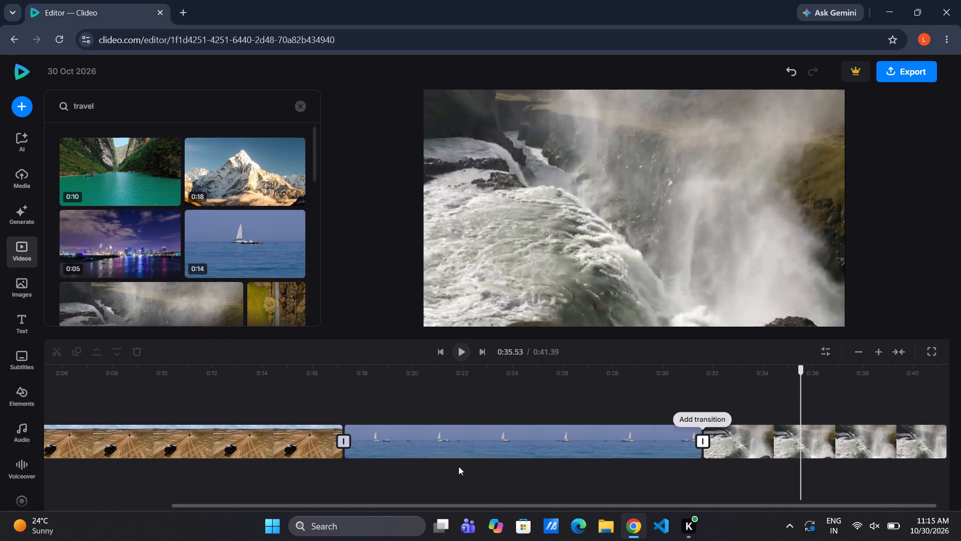
left_click(342, 452)
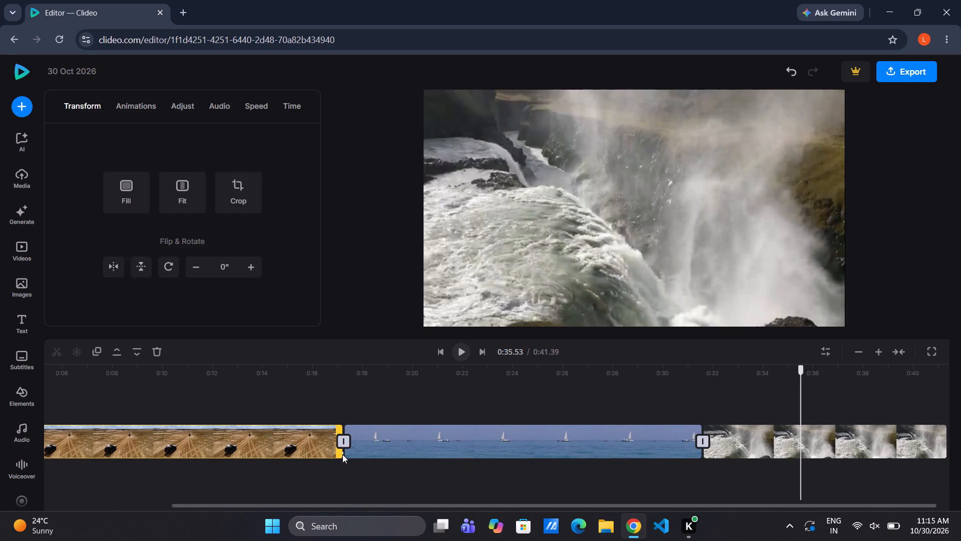
left_click_drag(342, 454, 92, 452)
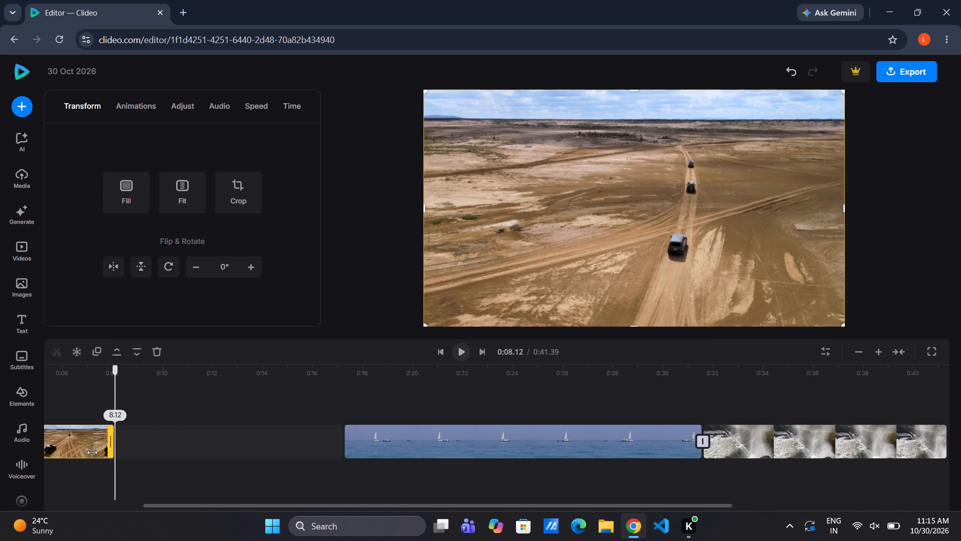
left_click_drag(92, 452, 141, 453)
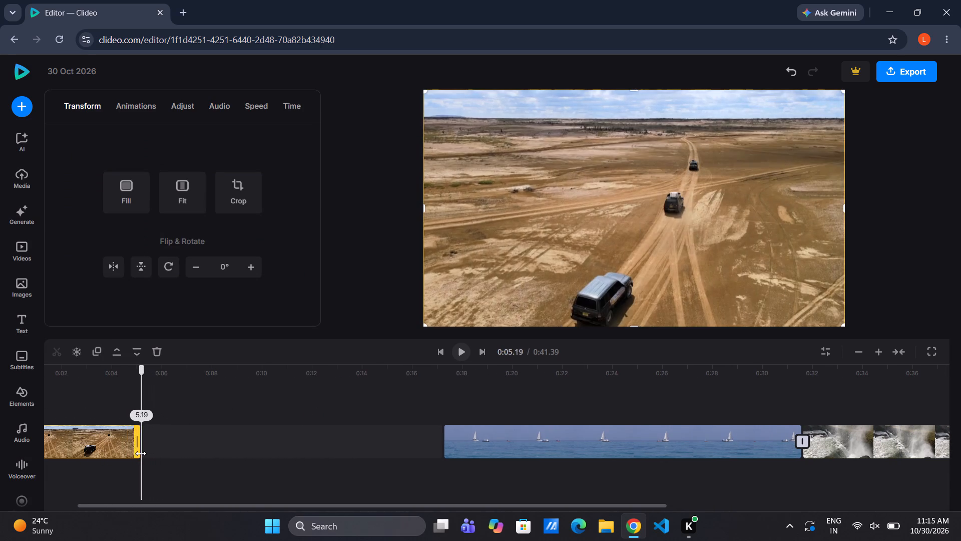
left_click_drag(141, 453, 138, 453)
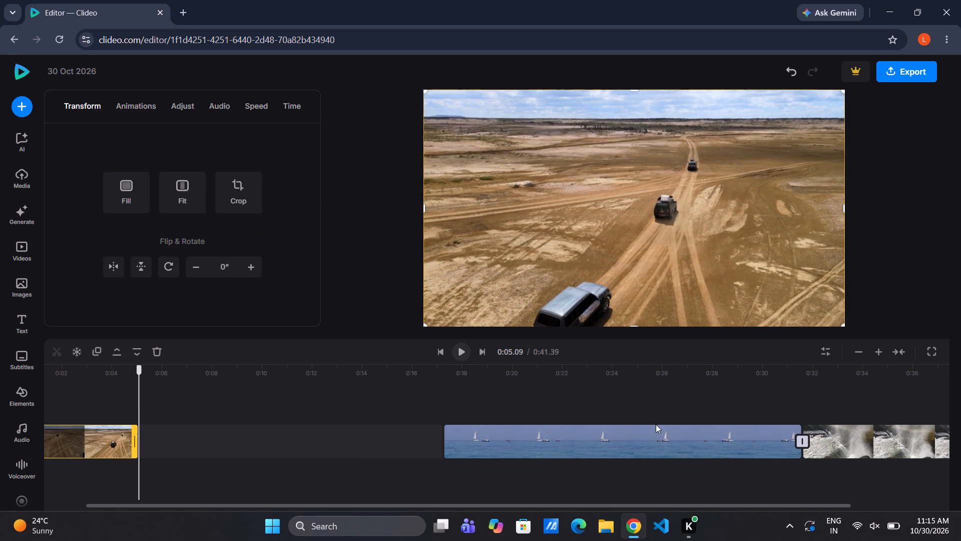
Move the sailboat clip along the timeline so it starts directly after the trimmed desert clip.
left_click_drag(650, 431, 344, 439)
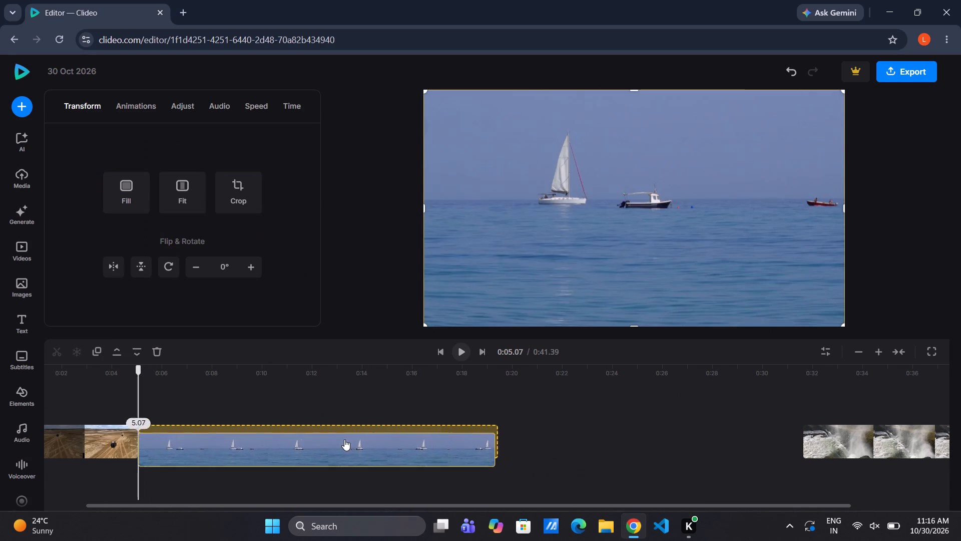
Trim the end of the sailboat clip back to about 10.07 seconds on the timeline.
left_click_drag(493, 449, 431, 446)
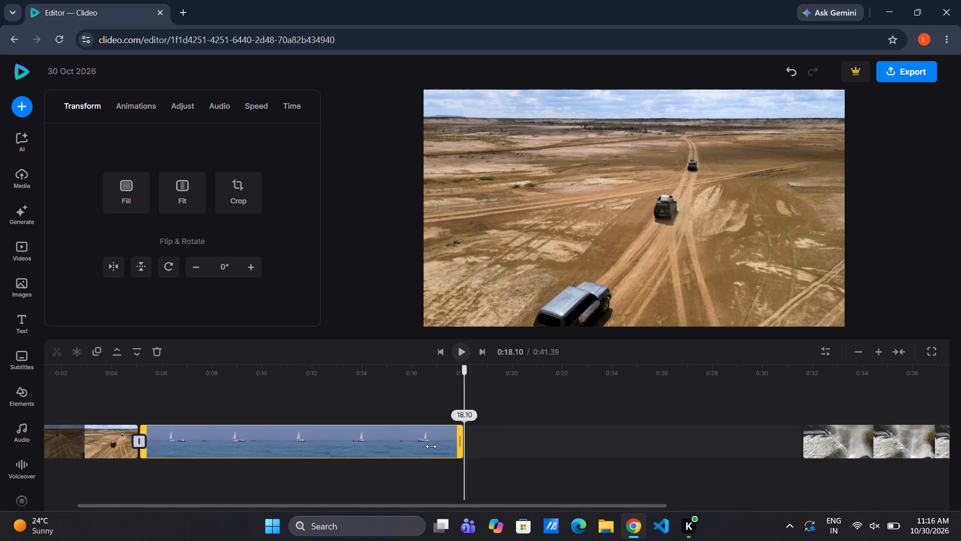
left_click_drag(431, 446, 259, 448)
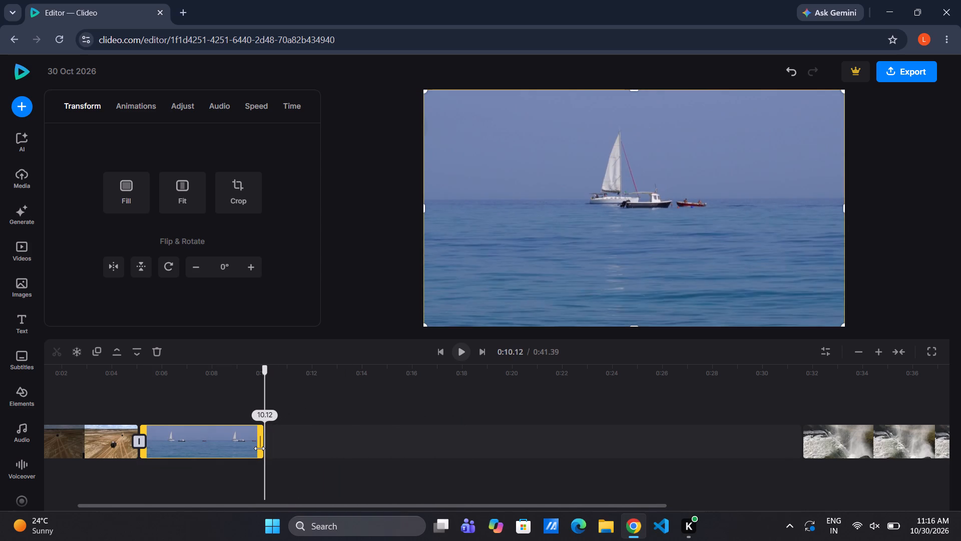
left_click_drag(259, 448, 257, 448)
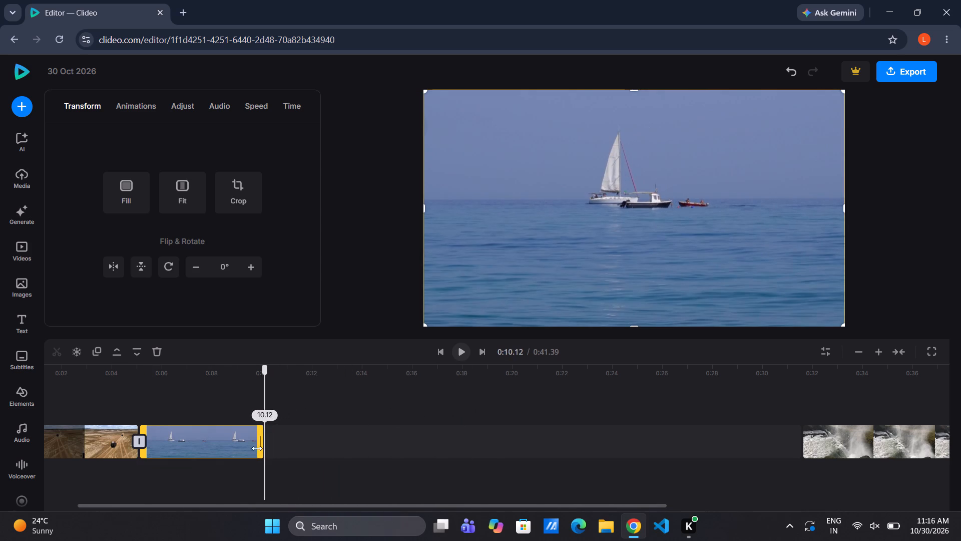
left_click_drag(257, 448, 252, 445)
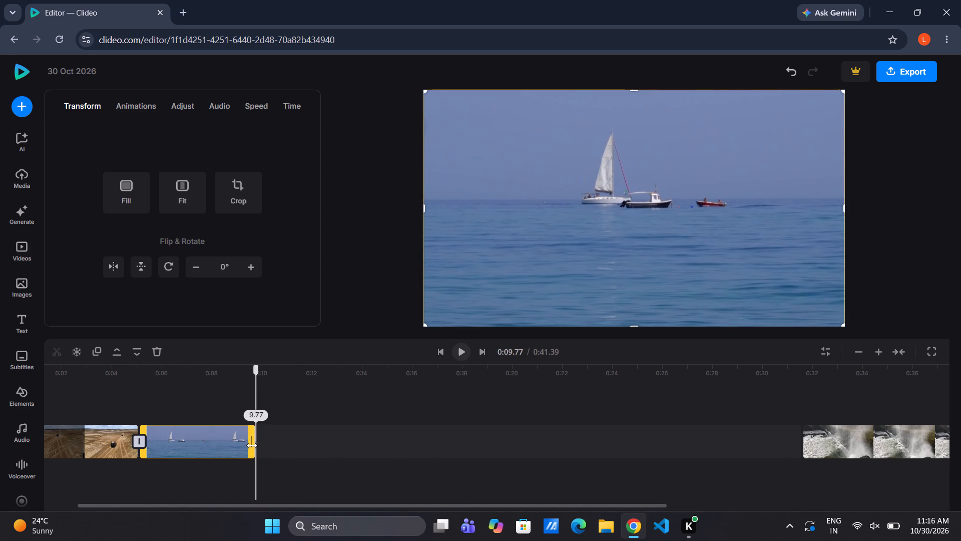
left_click_drag(252, 445, 258, 445)
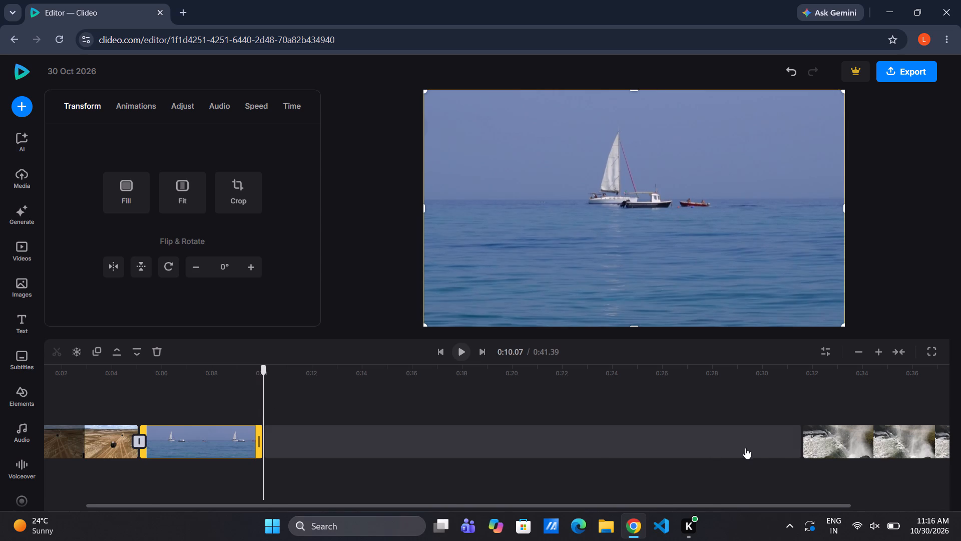
Move the waterfall clip along the timeline so it starts directly after the trimmed sailboat clip.
left_click_drag(831, 444, 291, 446)
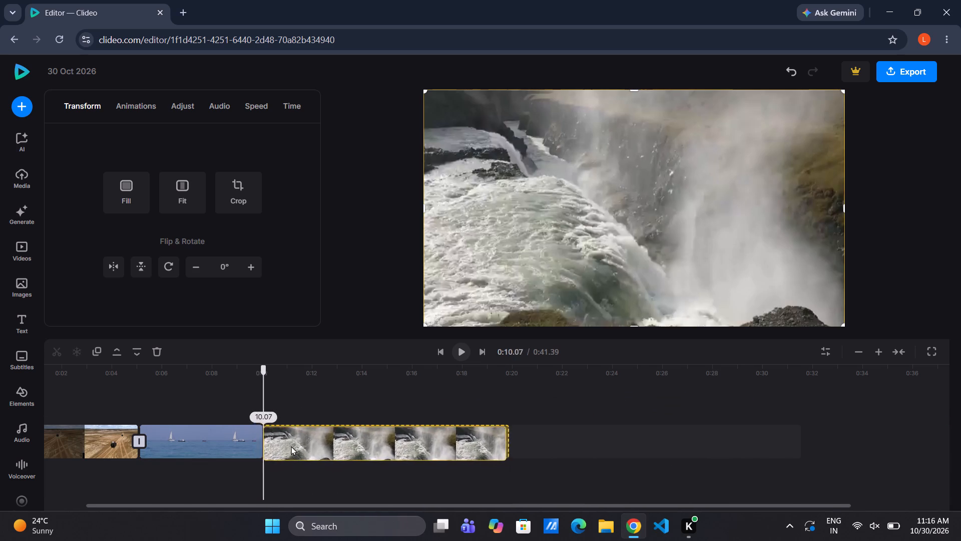
left_click_drag(291, 446, 290, 446)
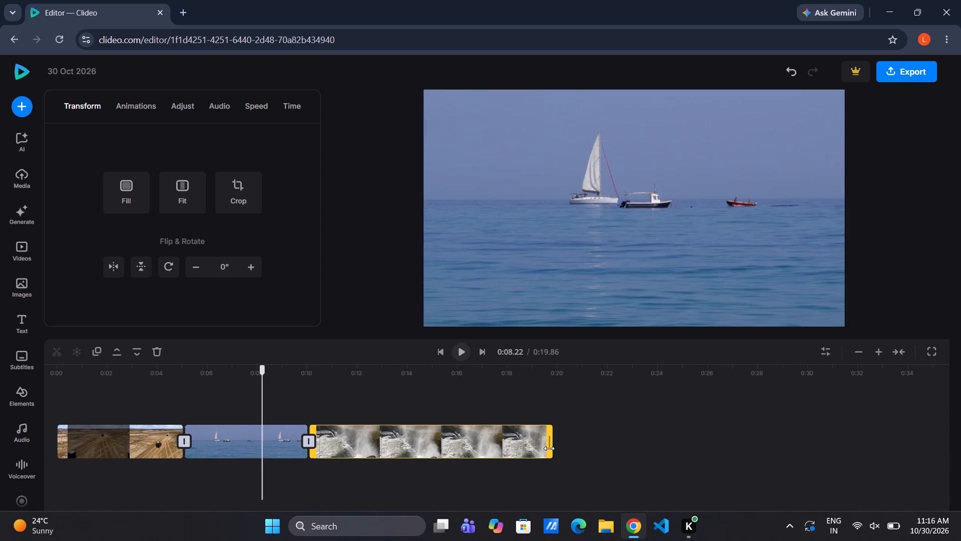
Trim the end of the waterfall clip back to about 15.01 seconds on the timeline and deselect it.
left_click_drag(549, 448, 427, 441)
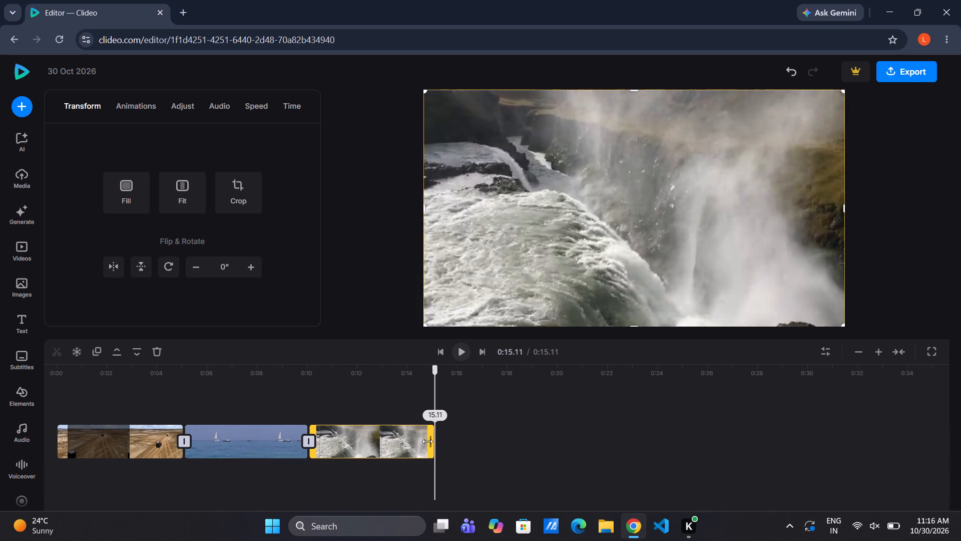
left_click_drag(427, 441, 427, 440)
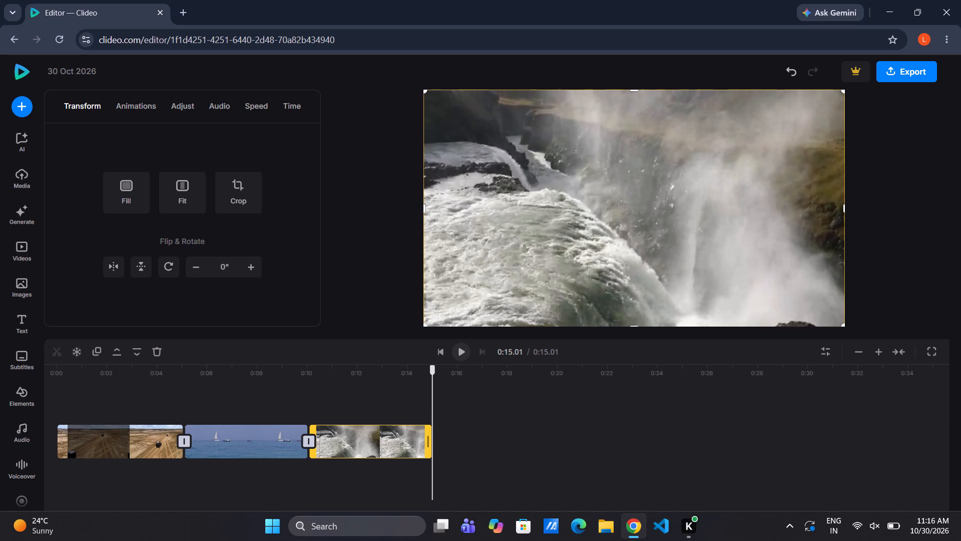
left_click(483, 442)
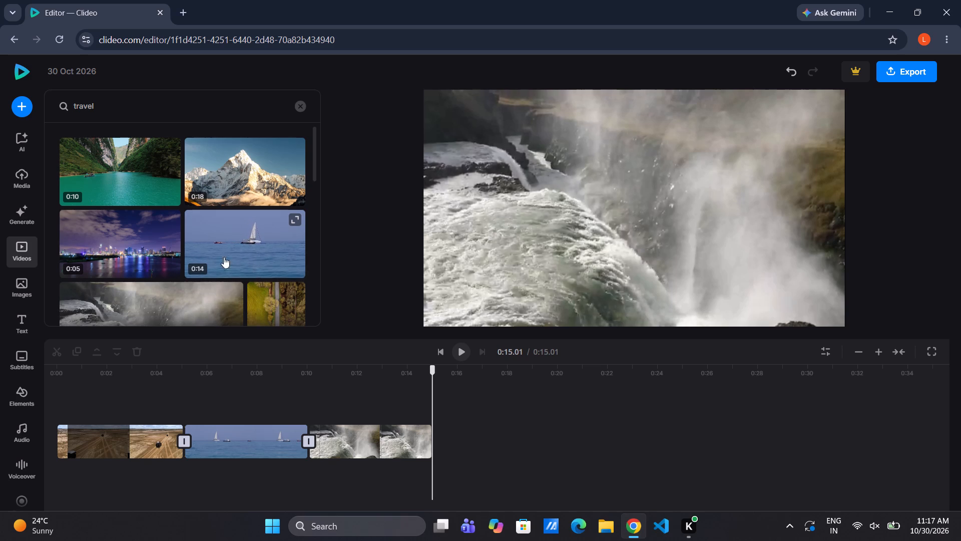
Add the 0:37 aerial clip of a road bridge crossing a river from the travel stock videos after the waterfall clip.
scroll(202, 238, "down", 4)
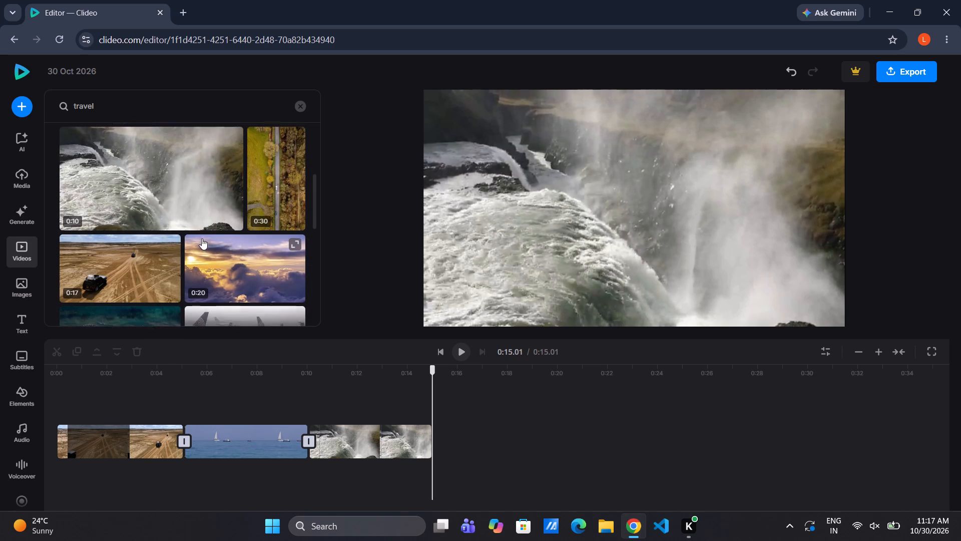
scroll(202, 238, "down", 3)
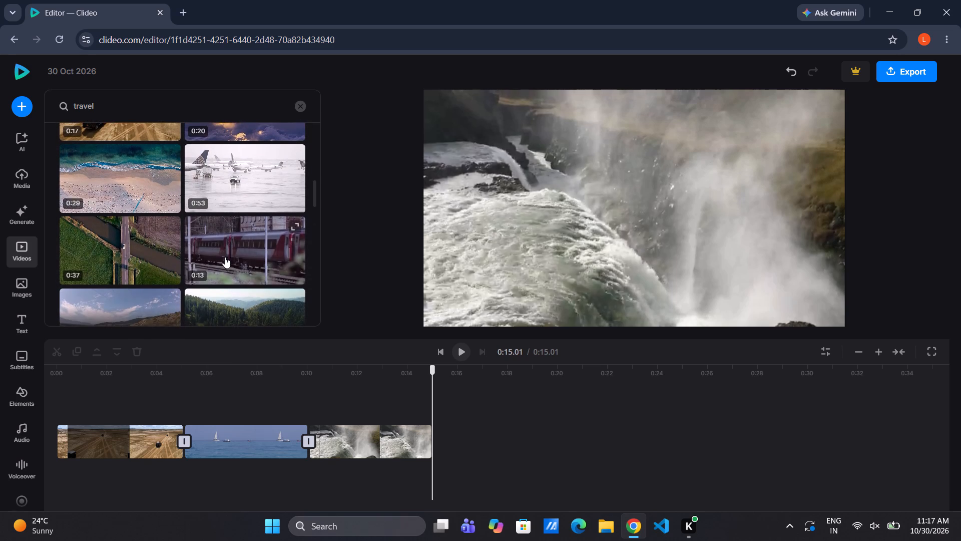
scroll(137, 298, "down", 1)
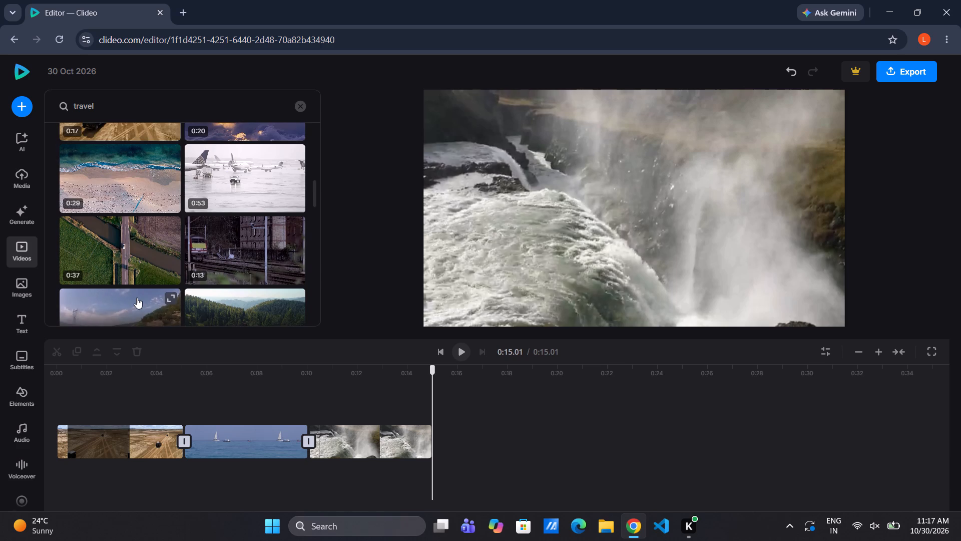
scroll(137, 298, "down", 1)
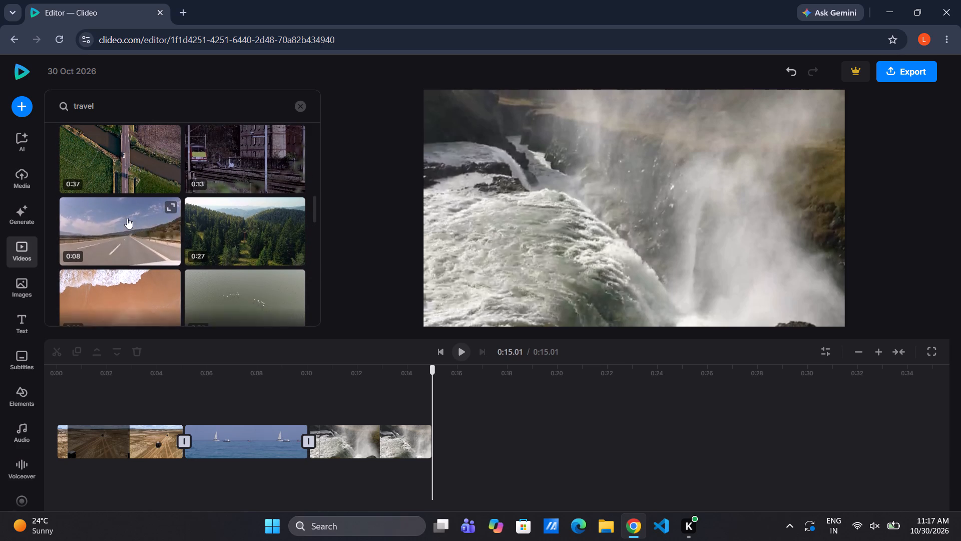
left_click(113, 159)
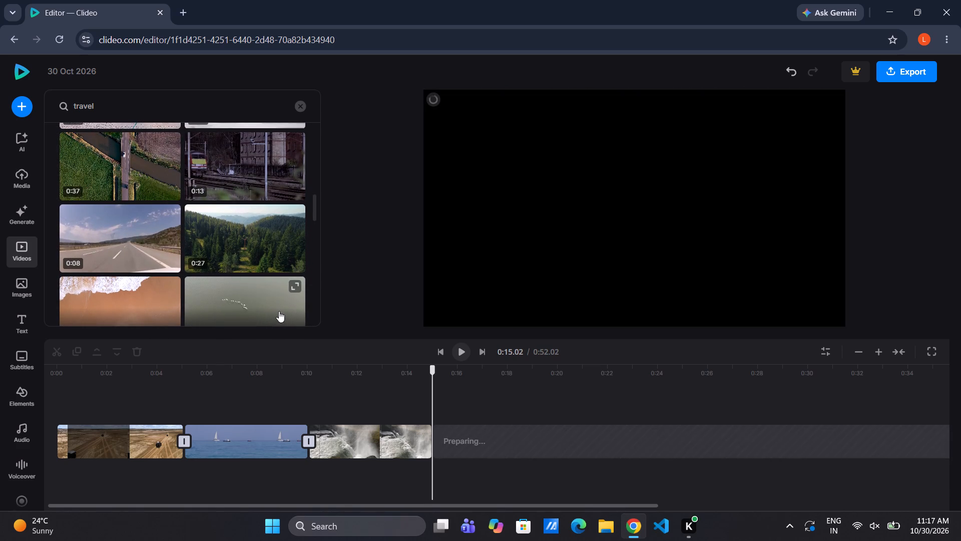
scroll(279, 311, "down", 2)
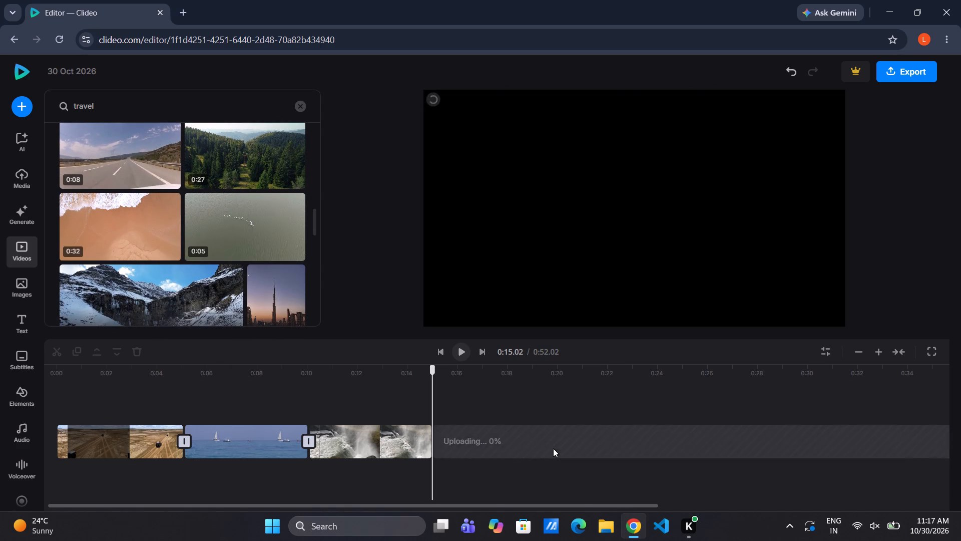
Trim the end of the aerial road bridge clip back to about 20.02 seconds on the timeline.
scroll(553, 448, "left", 8)
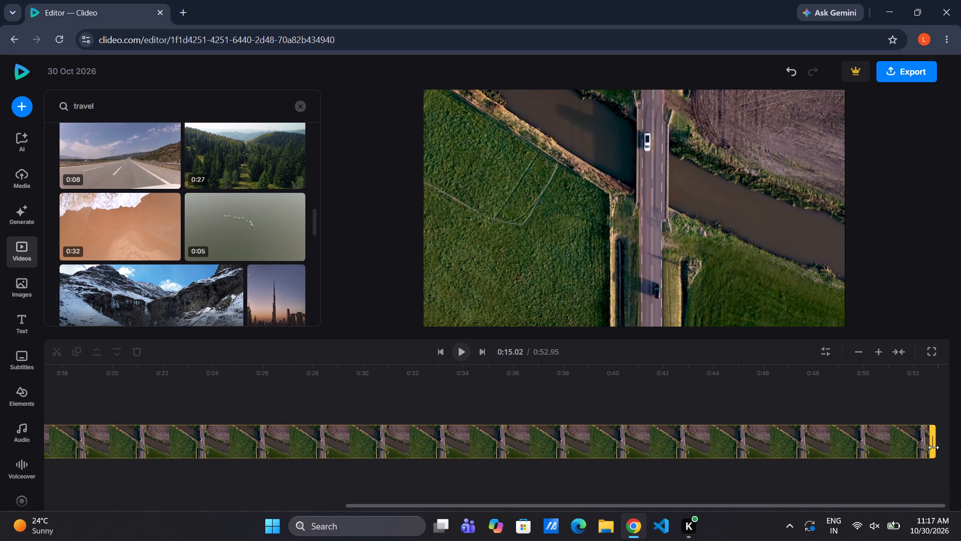
left_click_drag(933, 447, 347, 508)
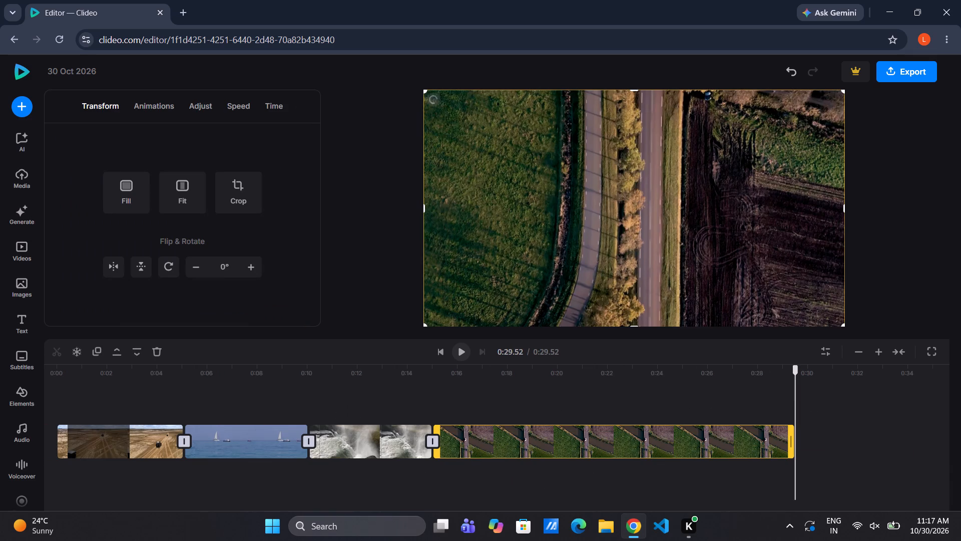
left_click(825, 449)
left_click_drag(793, 450, 545, 466)
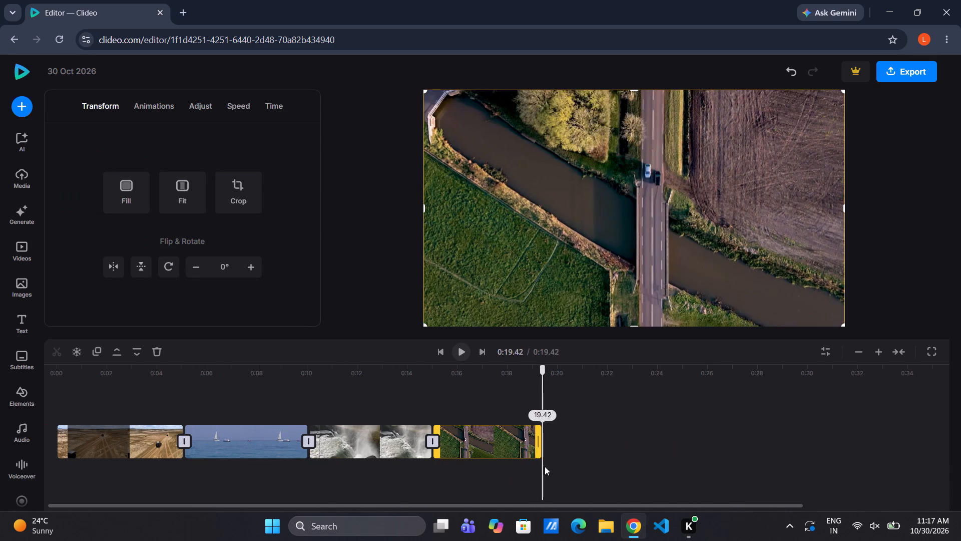
left_click_drag(545, 466, 555, 465)
left_click(598, 448)
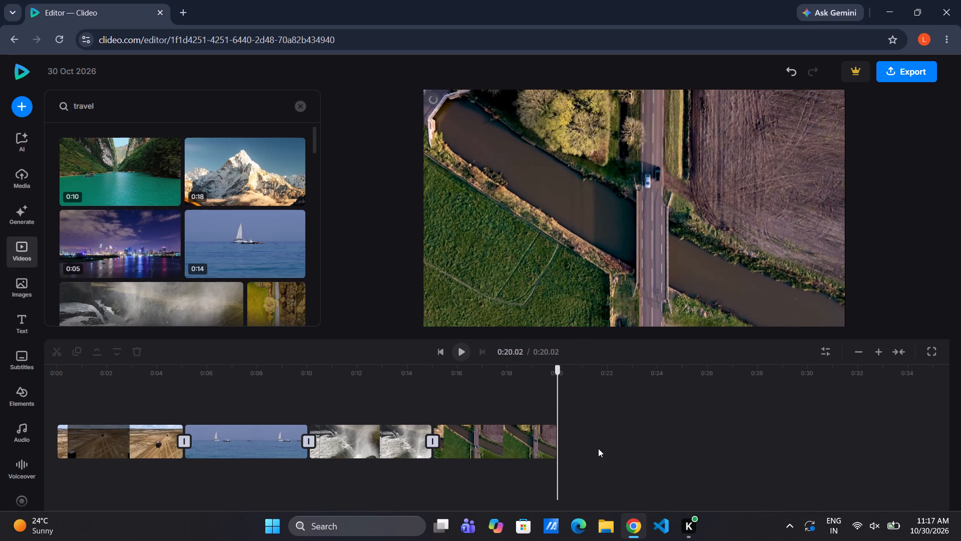
Add the 0:23 snowy mountain clip from the travel stock videos after the aerial road bridge clip.
scroll(167, 267, "down", 1)
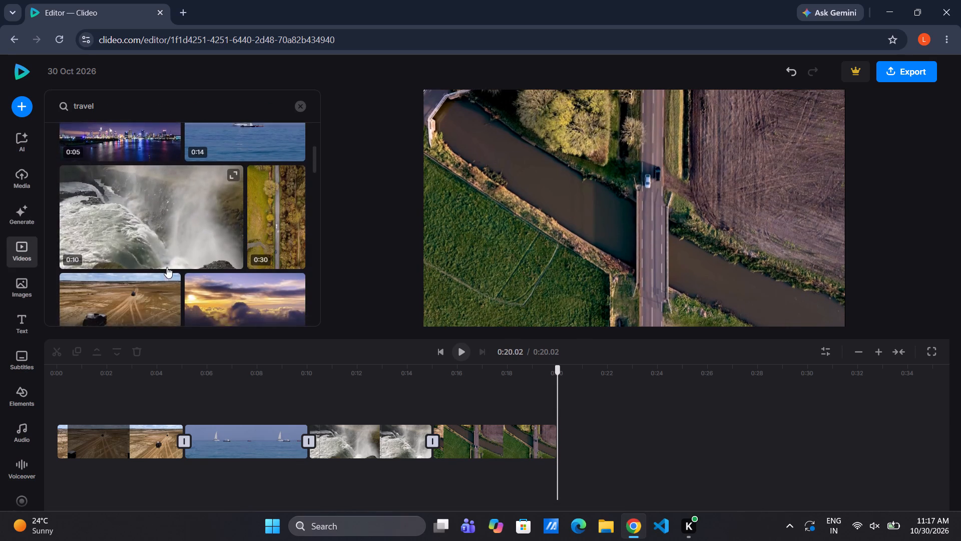
scroll(167, 267, "down", 5)
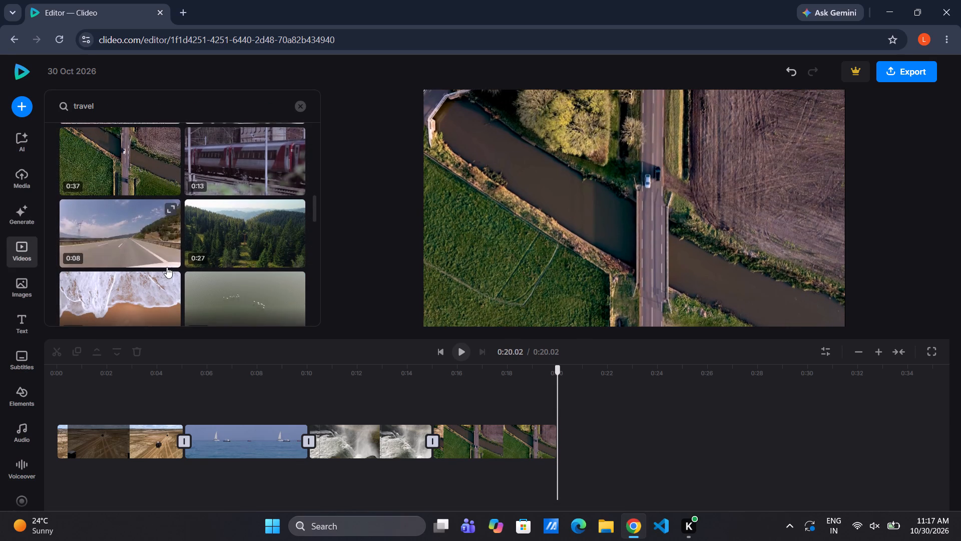
scroll(167, 267, "down", 2)
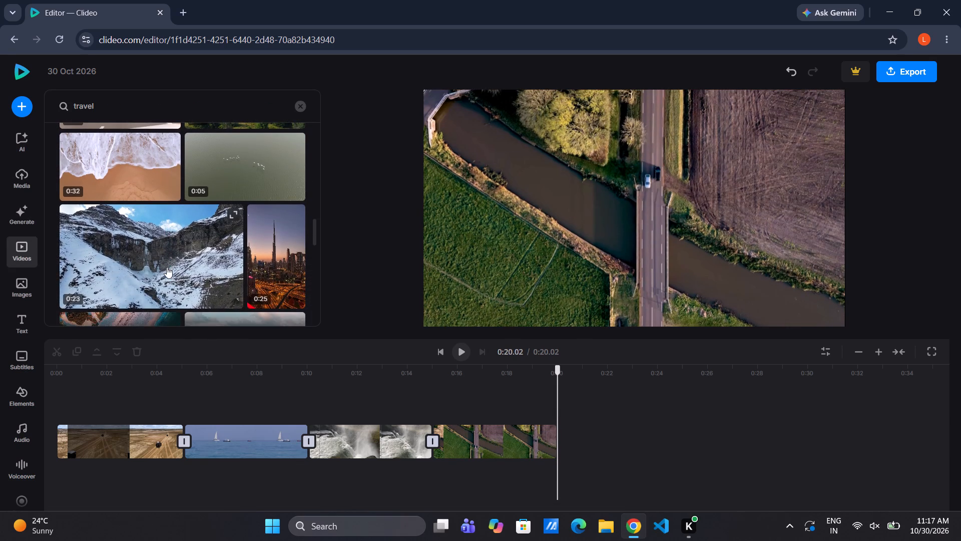
scroll(167, 267, "down", 1)
left_click(162, 256)
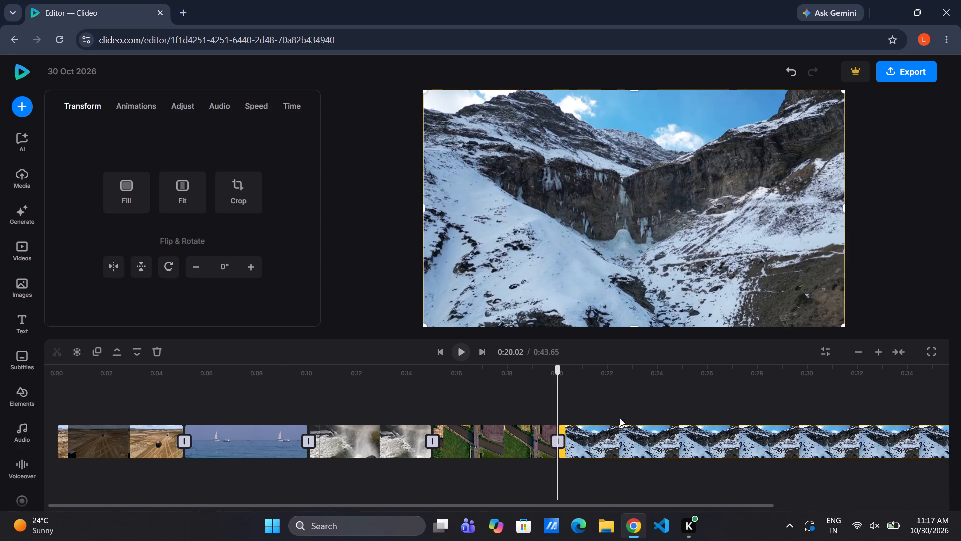
Trim the end of the snowy mountain clip back to about 25.07 seconds on the timeline and deselect it.
scroll(643, 432, "left", 6)
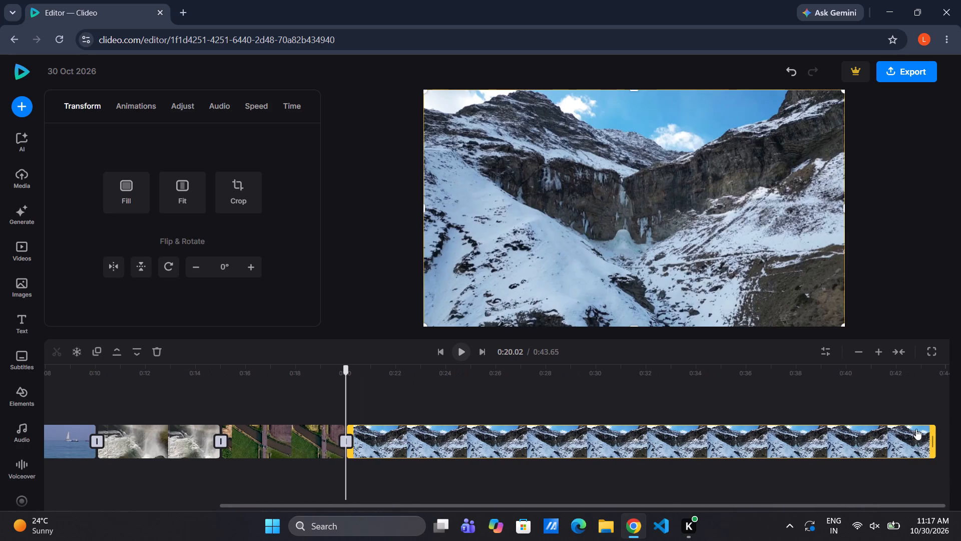
left_click_drag(933, 449, 717, 474)
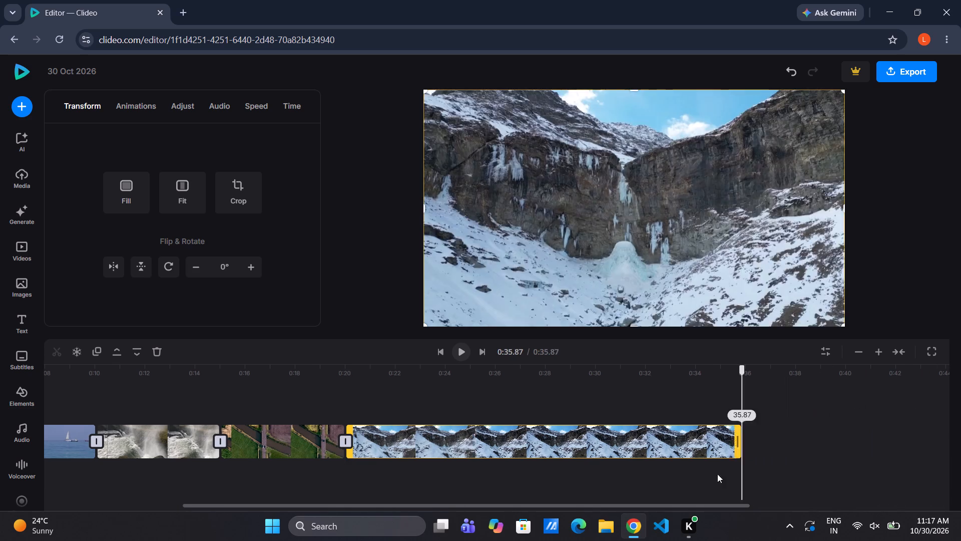
left_click_drag(717, 474, 492, 493)
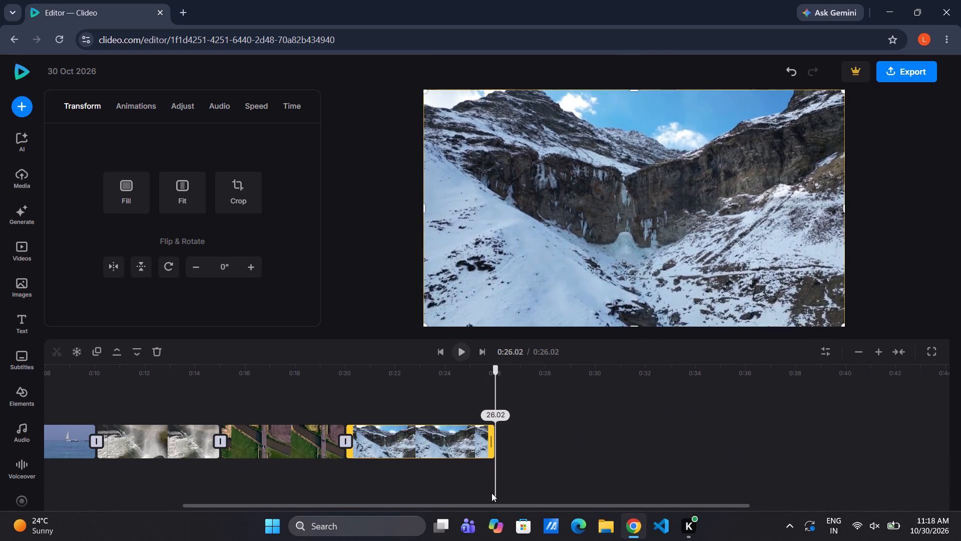
left_click_drag(492, 493, 467, 499)
left_click(442, 399)
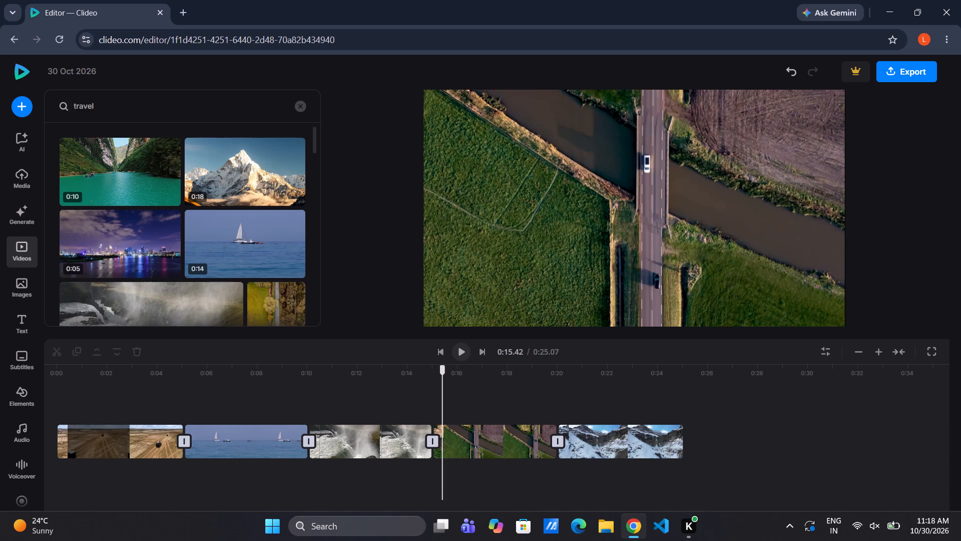
left_click(700, 441)
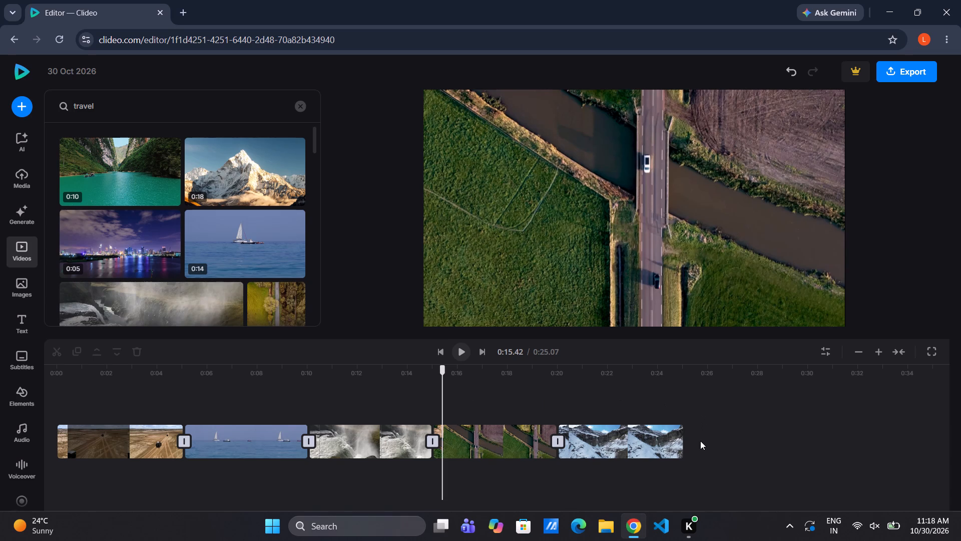
left_click(700, 441)
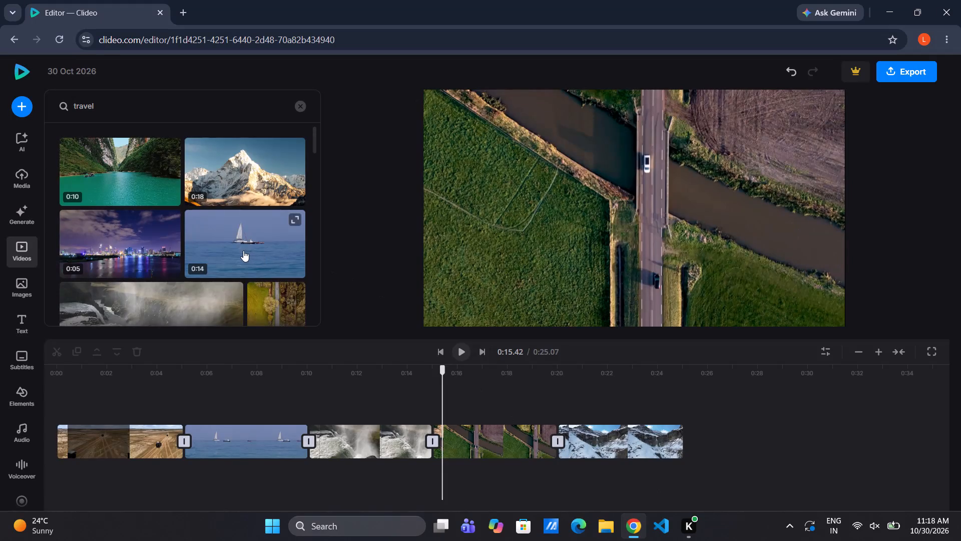
Add the 0:27 clip of a forested mountain valley from the travel stock videos after the waterfall clip.
scroll(260, 259, "down", 2)
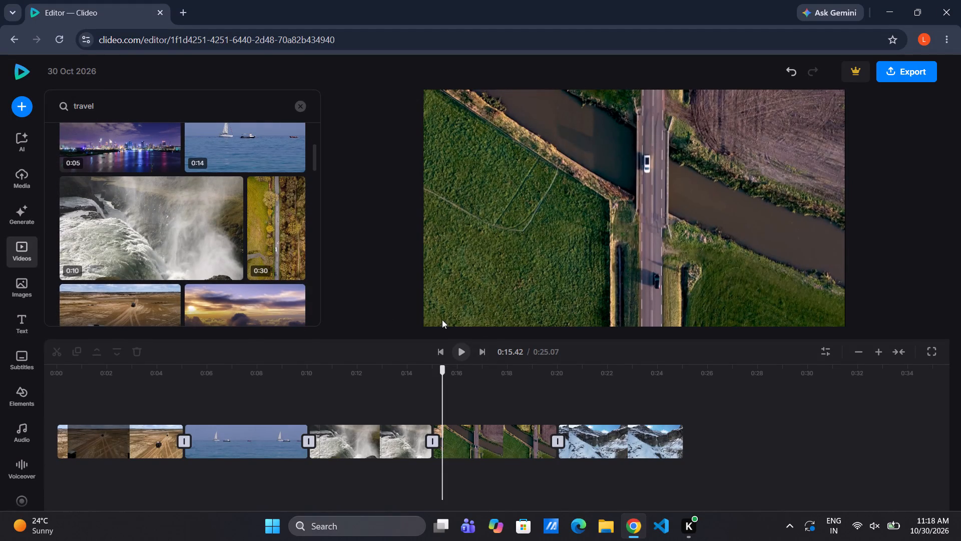
scroll(206, 232, "down", 2)
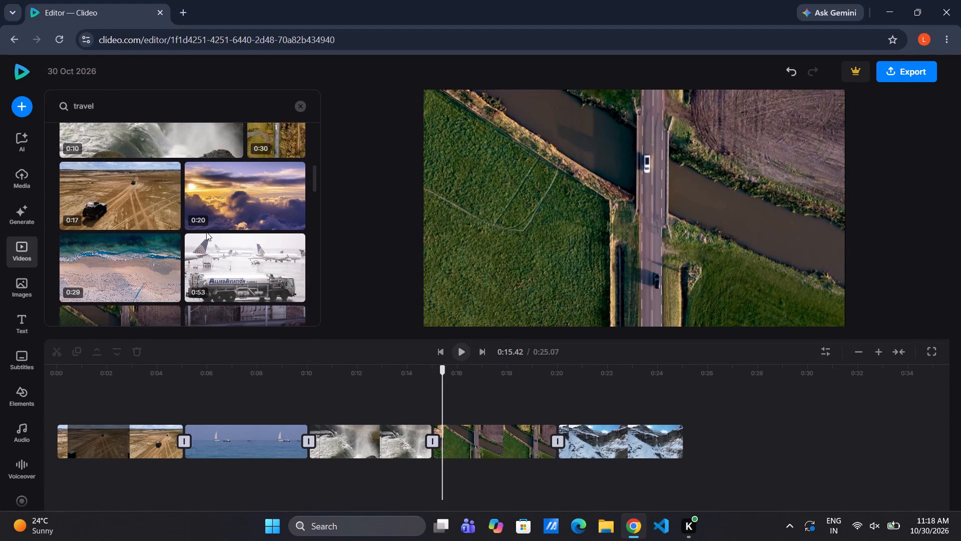
scroll(206, 232, "down", 1)
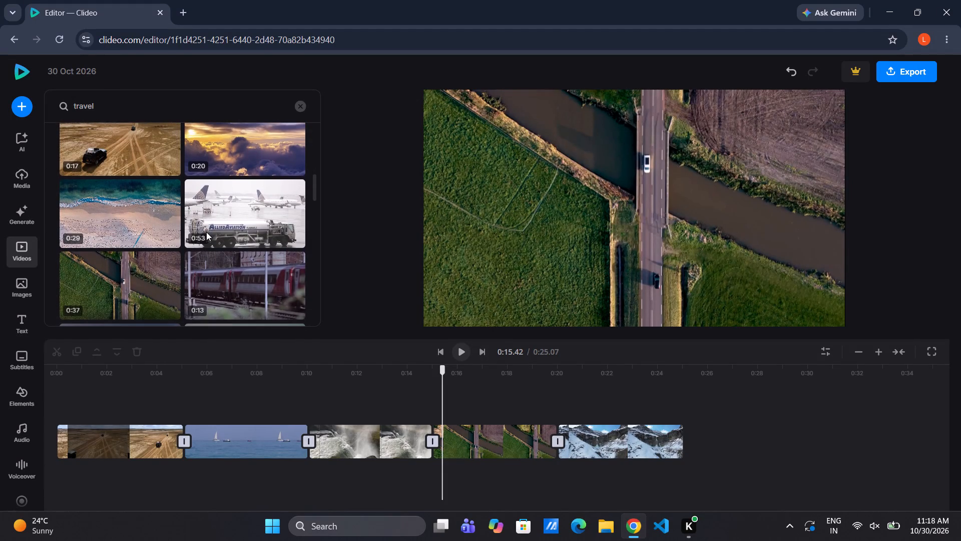
scroll(206, 232, "down", 1)
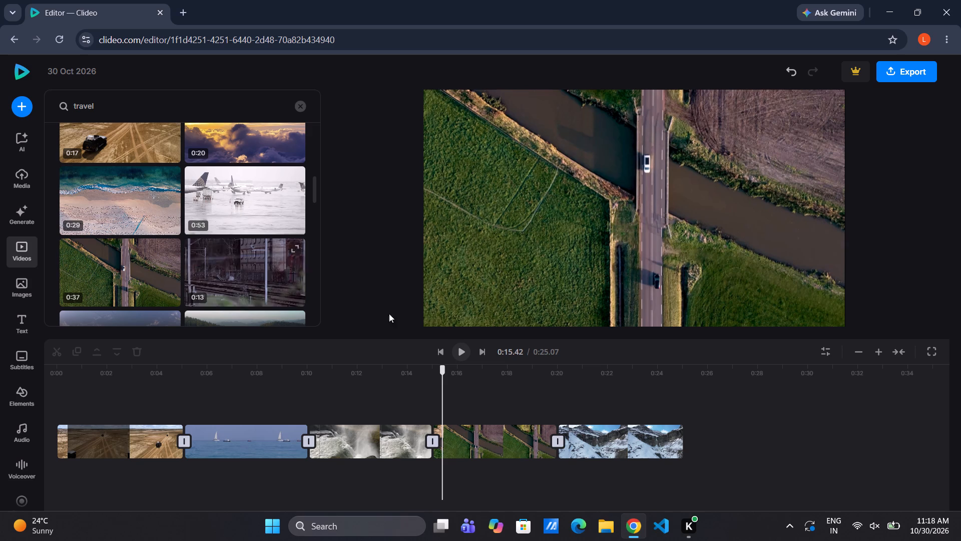
scroll(210, 244, "down", 2)
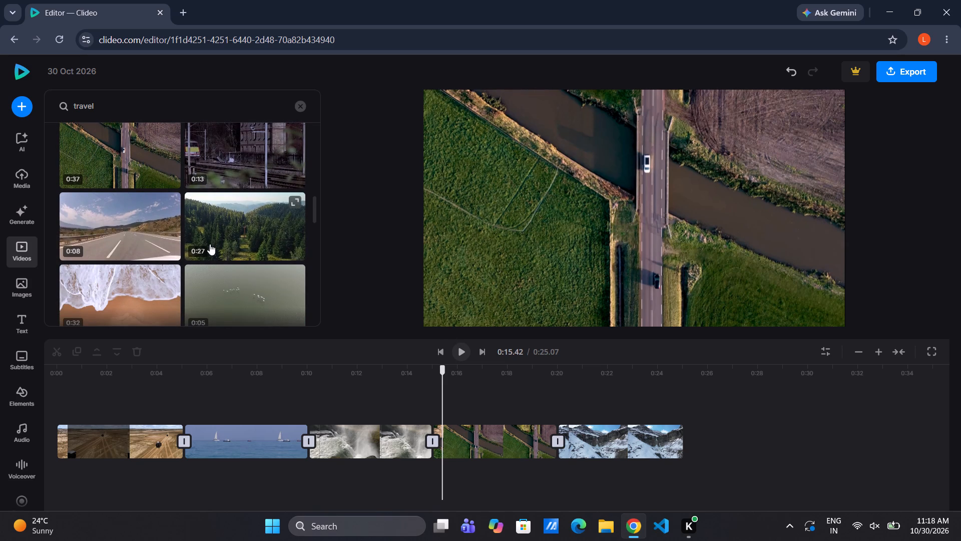
left_click(230, 242)
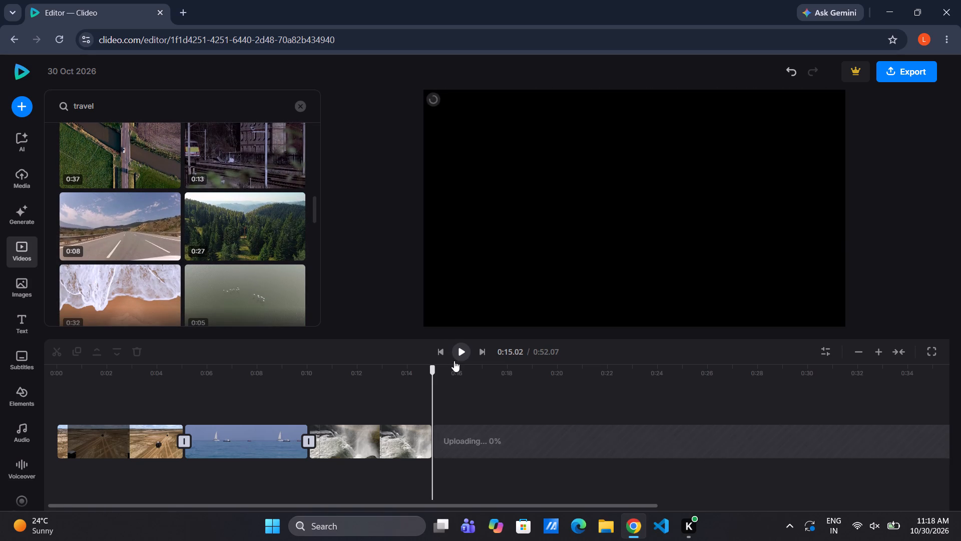
Trim the end of the forest clip back to about 19.99 seconds on the timeline.
scroll(509, 417, "left", 3)
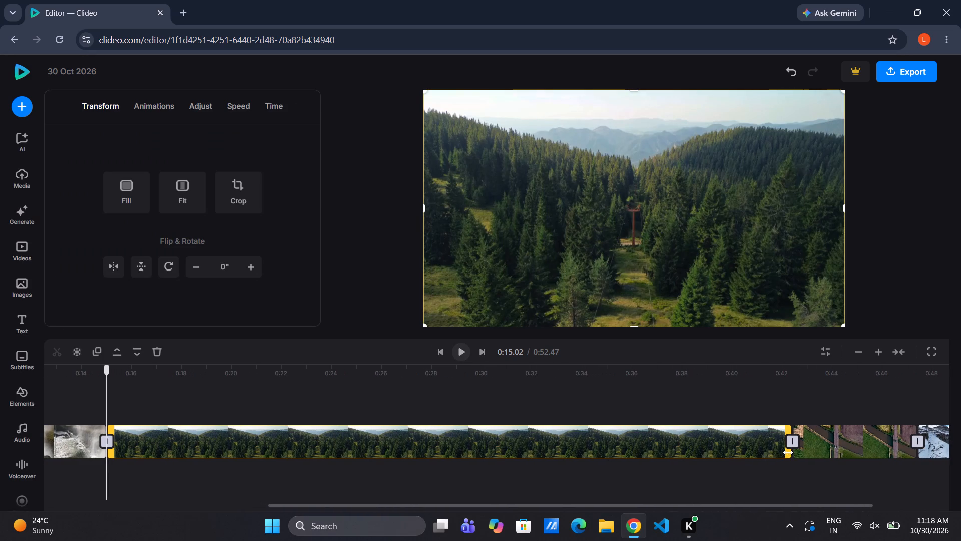
left_click_drag(789, 452, 212, 432)
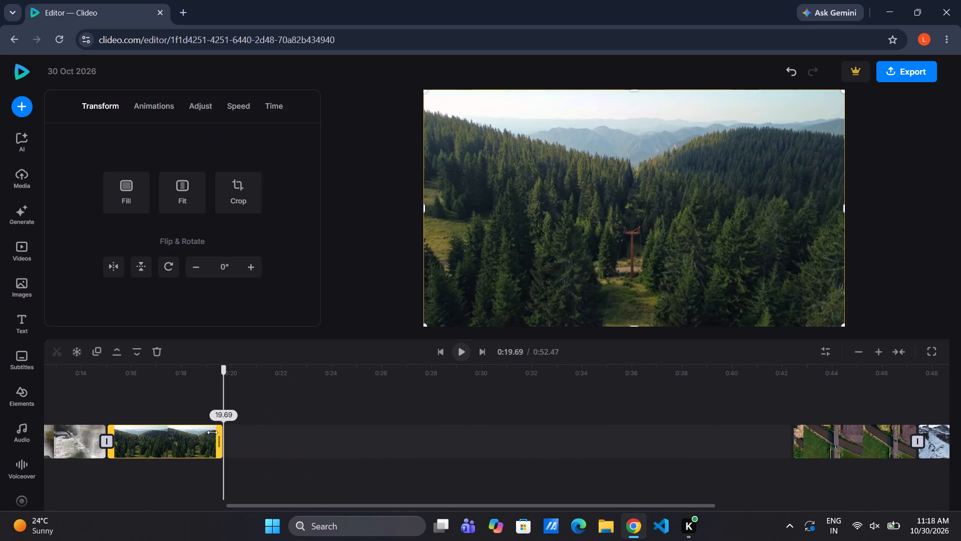
left_click_drag(212, 432, 228, 431)
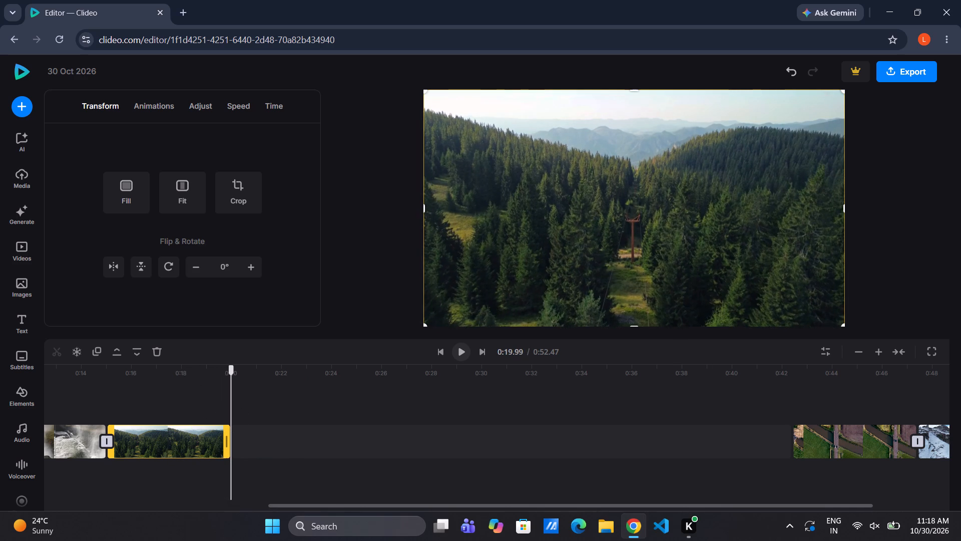
Move the aerial road bridge clip back to about 20.02 seconds, directly after the trimmed forest clip.
left_click_drag(867, 445, 362, 446)
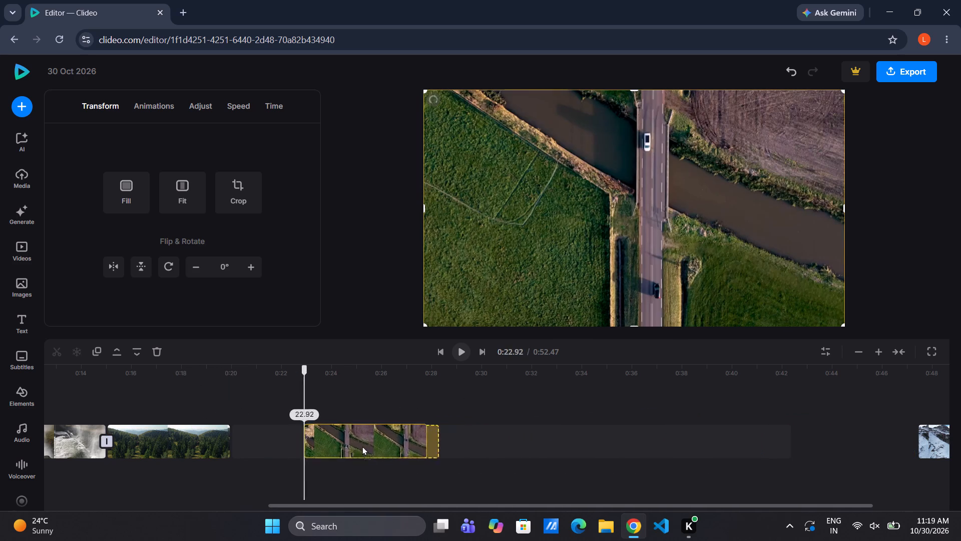
left_click_drag(362, 446, 302, 441)
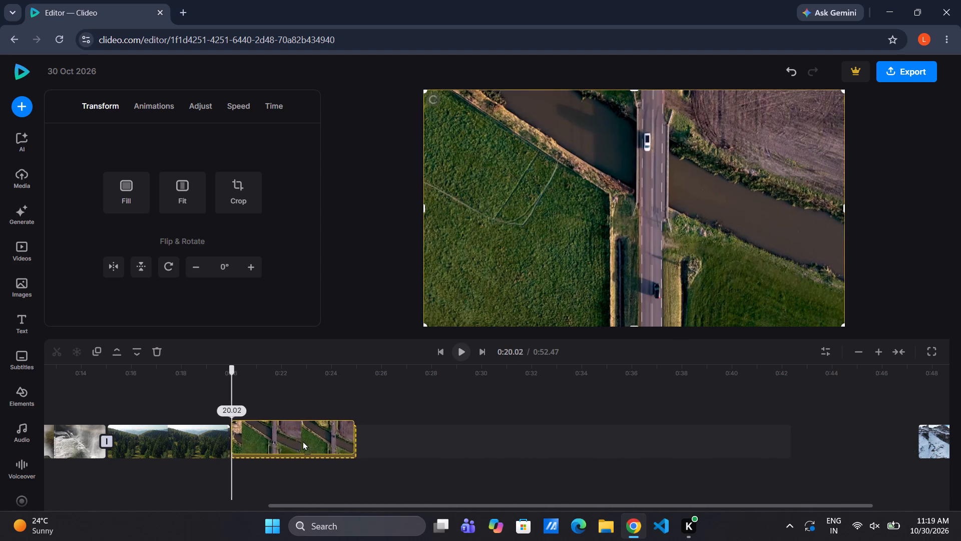
left_click_drag(302, 441, 303, 440)
Move the snowy mountain clip back to directly follow the aerial road bridge clip on the timeline, and deselect it.
left_click_drag(928, 449, 917, 446)
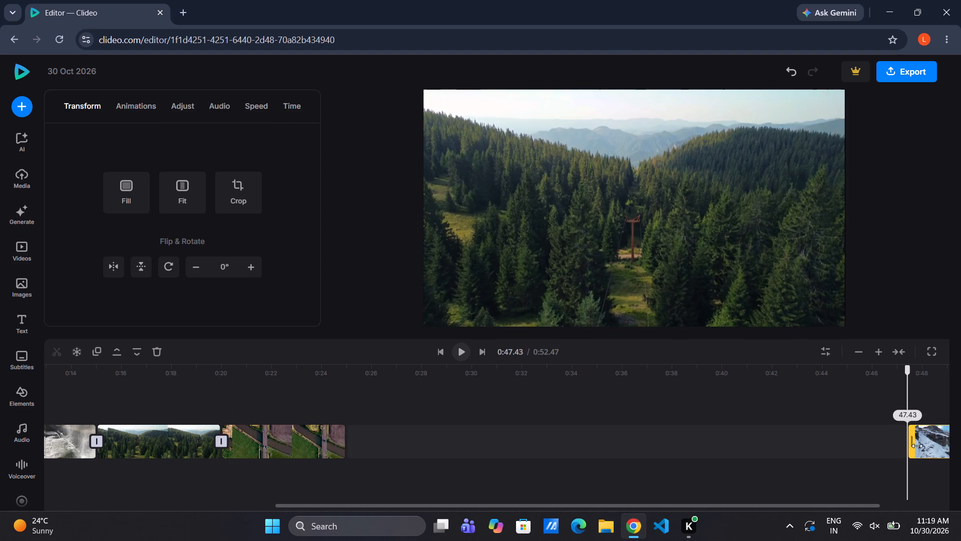
left_click_drag(917, 446, 910, 448)
left_click_drag(940, 448, 788, 443)
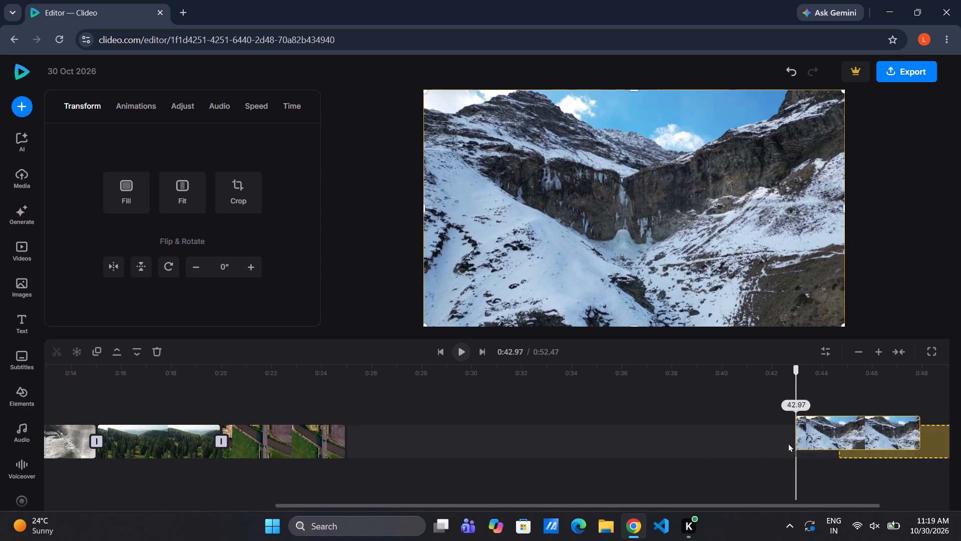
left_click_drag(788, 443, 349, 446)
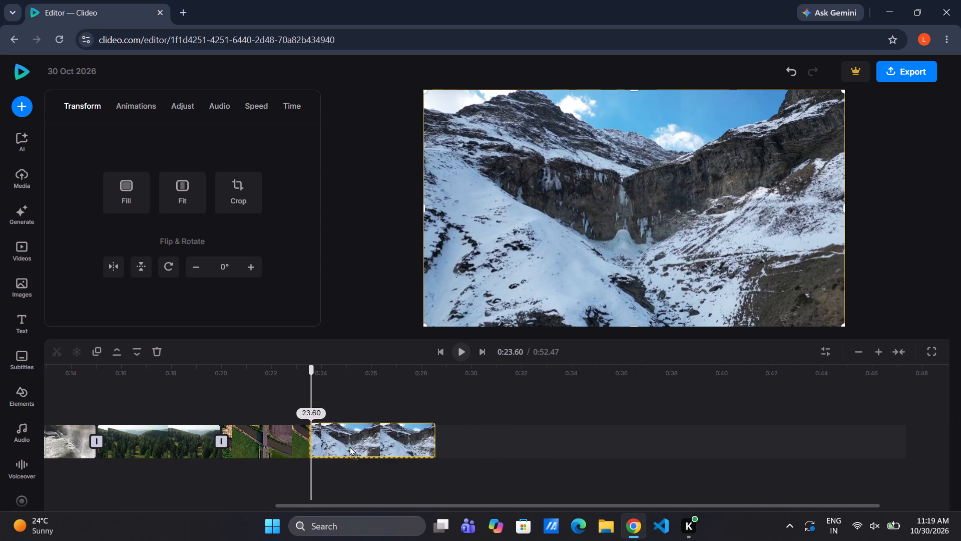
left_click_drag(349, 446, 356, 446)
left_click(825, 444)
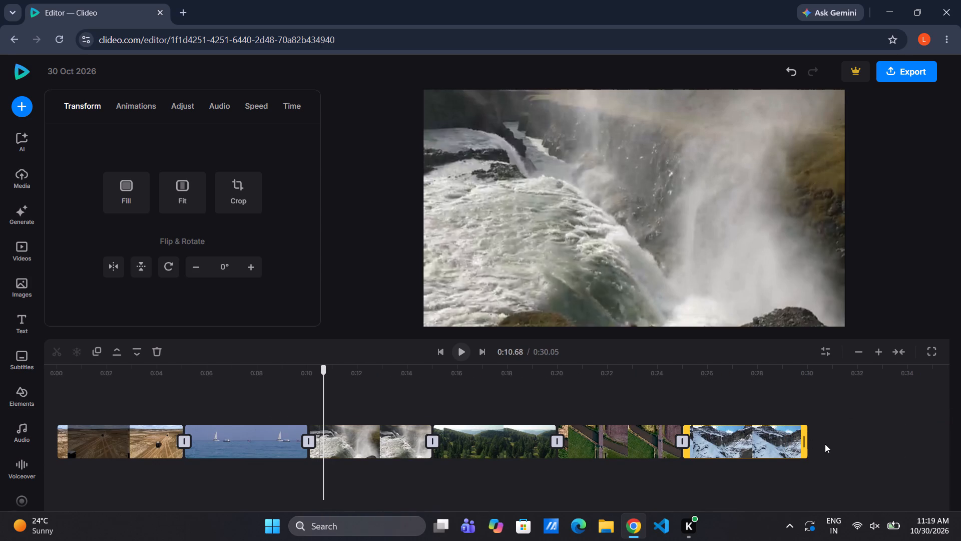
left_click(825, 444)
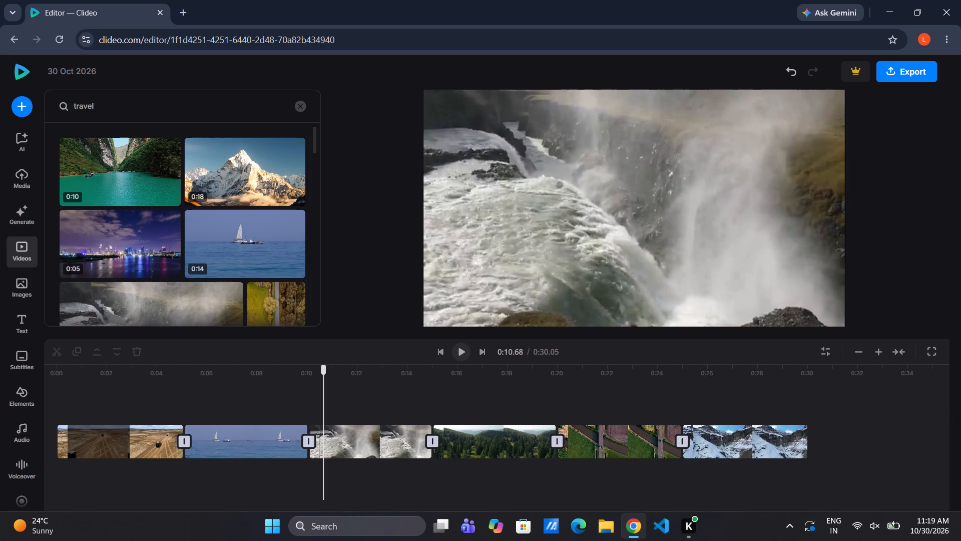
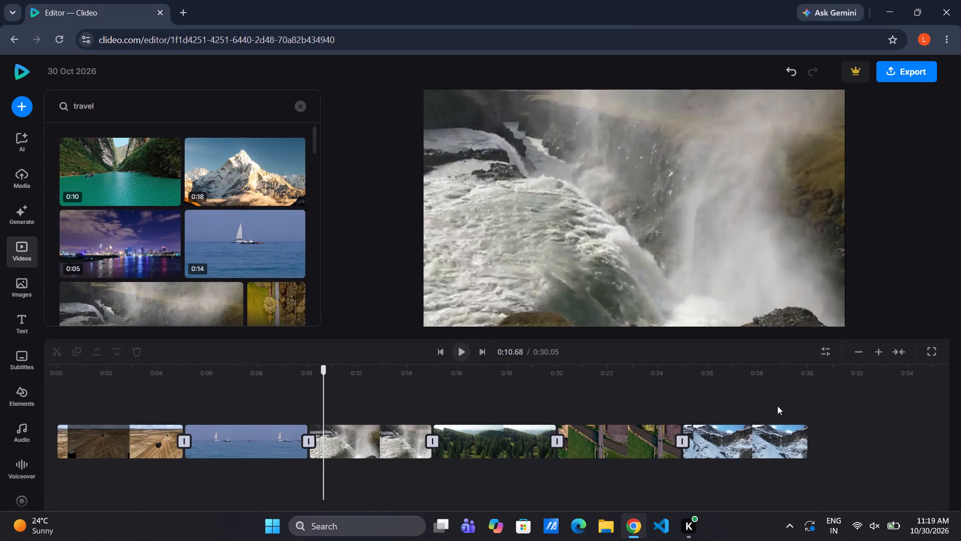
Browse the travel stock videos for another clip to follow the snowy mountain clip.
left_click(787, 405)
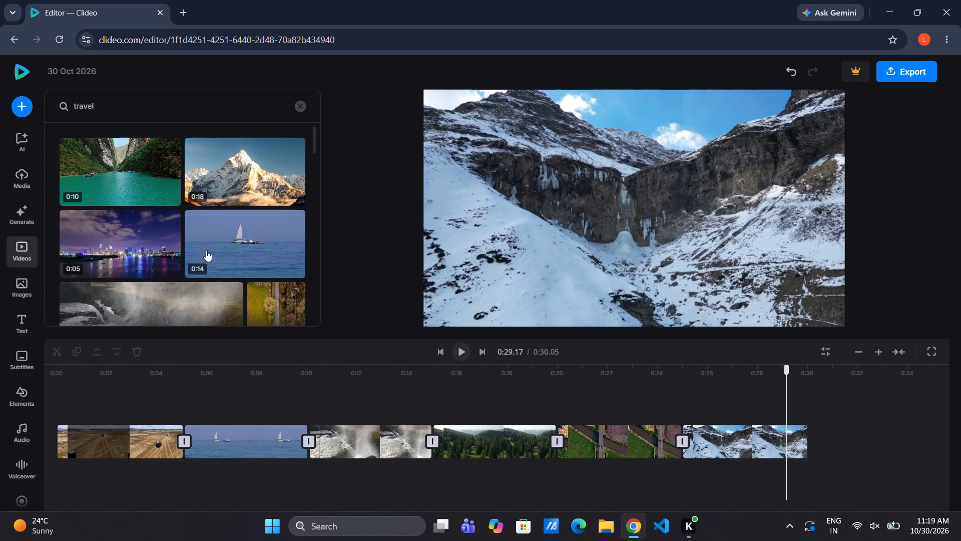
scroll(171, 231, "down", 7)
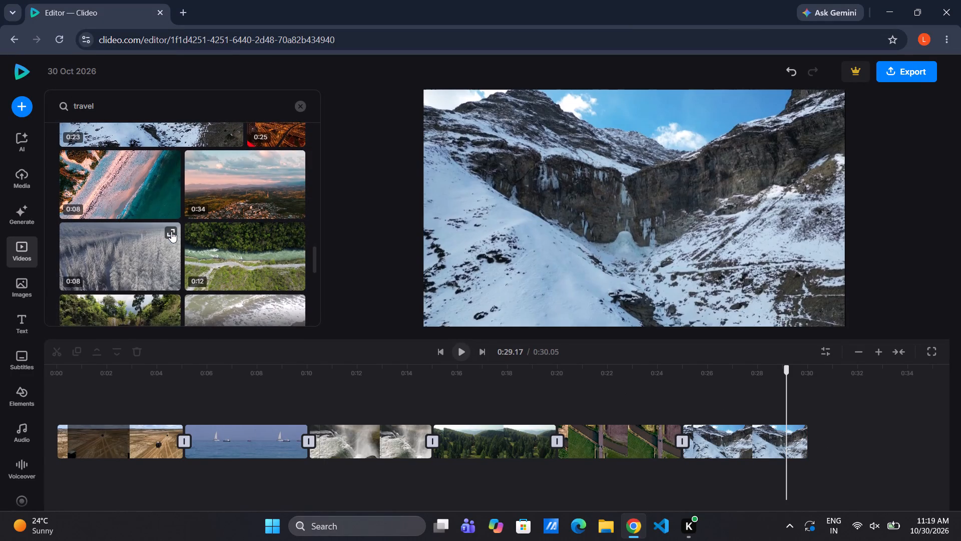
scroll(171, 231, "down", 1)
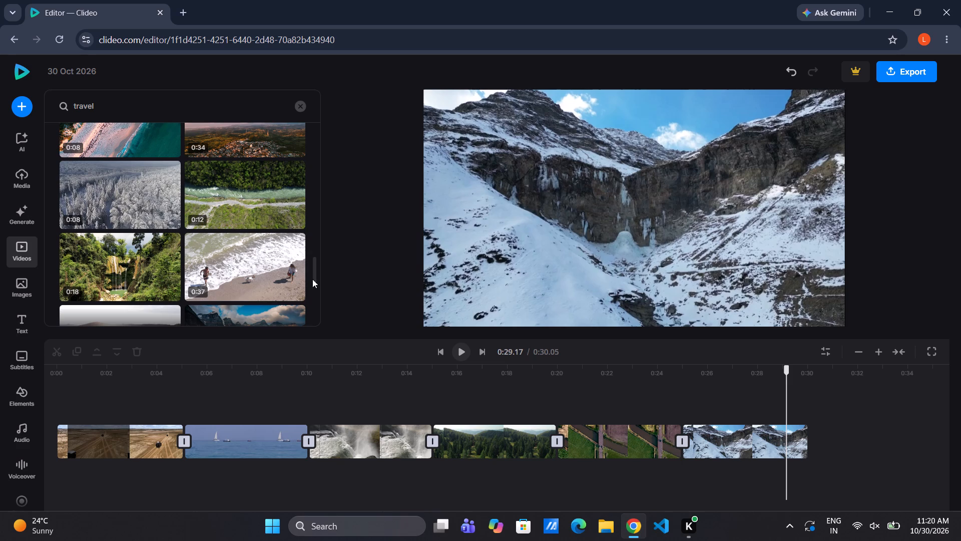
scroll(129, 201, "down", 3)
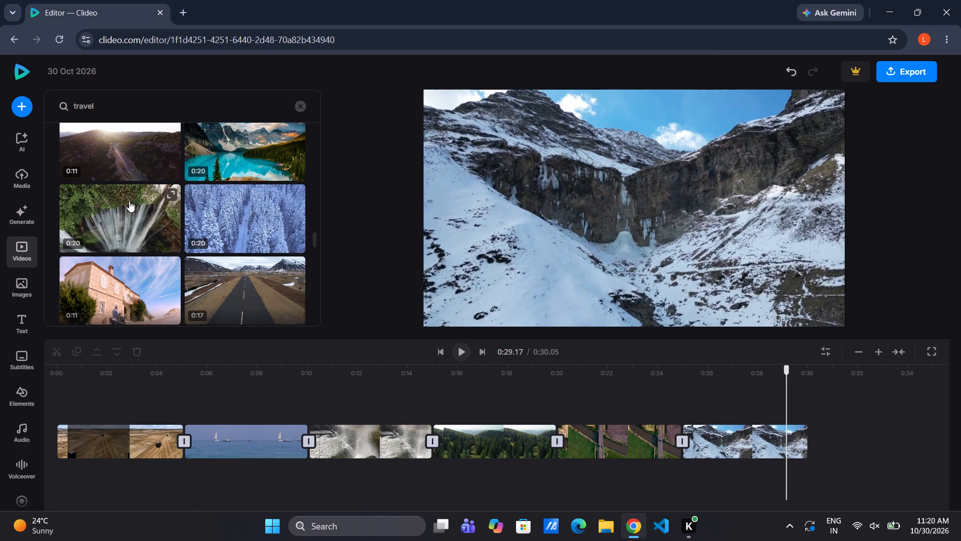
left_click(840, 443)
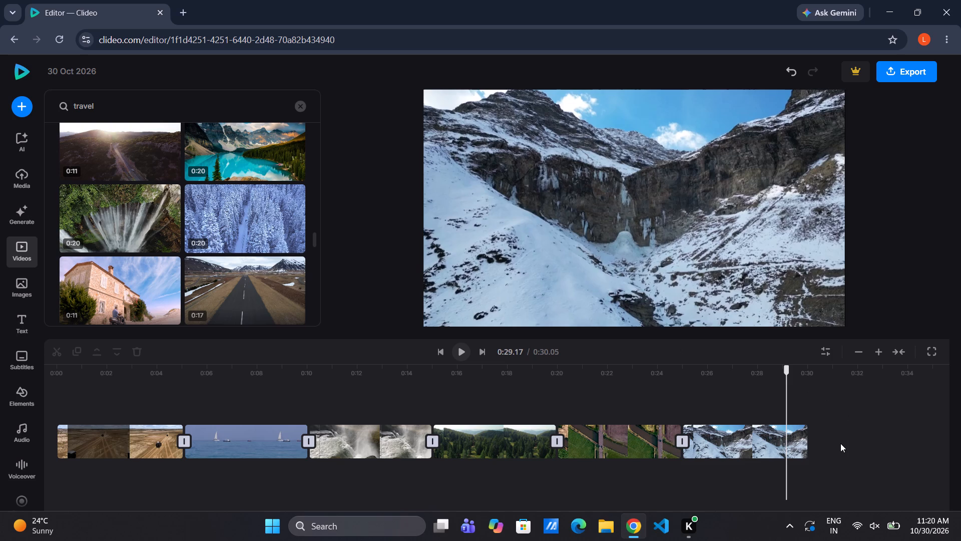
Trim the end of the snowy mountain clip to about 29.95 seconds on the timeline and deselect it.
left_click_drag(808, 447, 865, 450)
left_click_drag(865, 450, 842, 450)
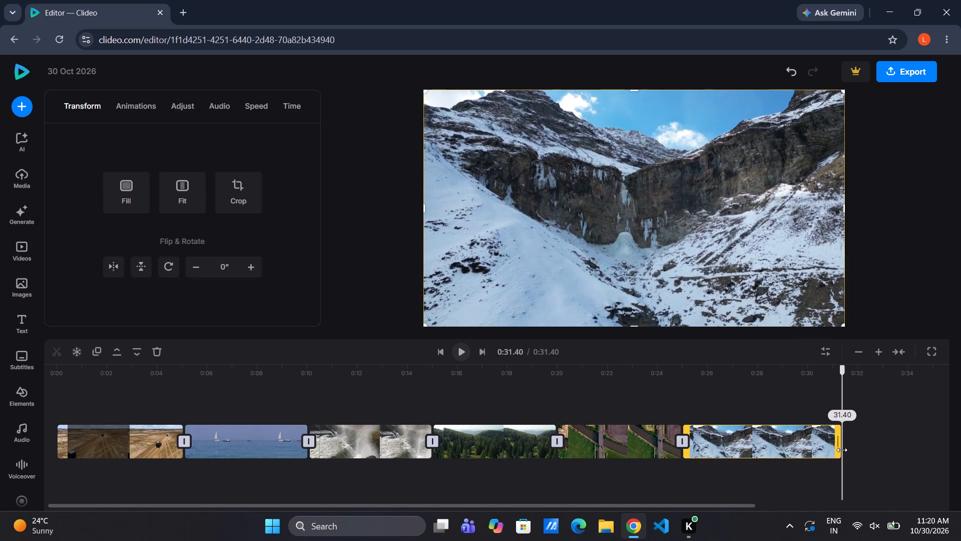
left_click_drag(842, 450, 786, 454)
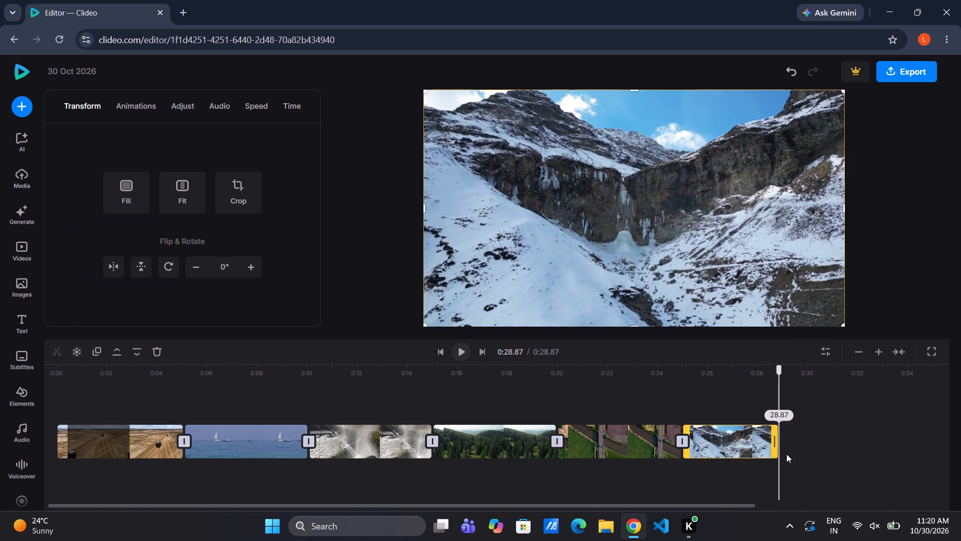
left_click_drag(786, 454, 805, 452)
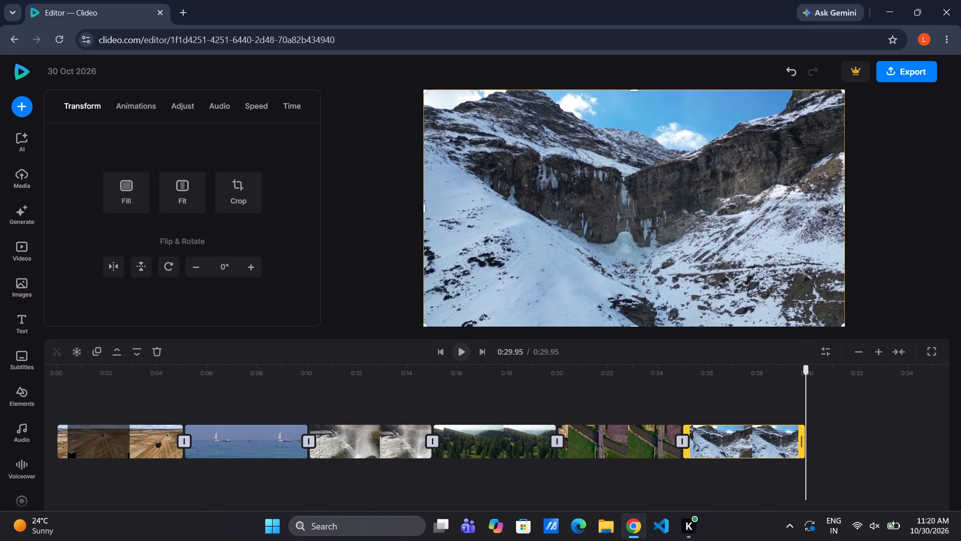
left_click(819, 449)
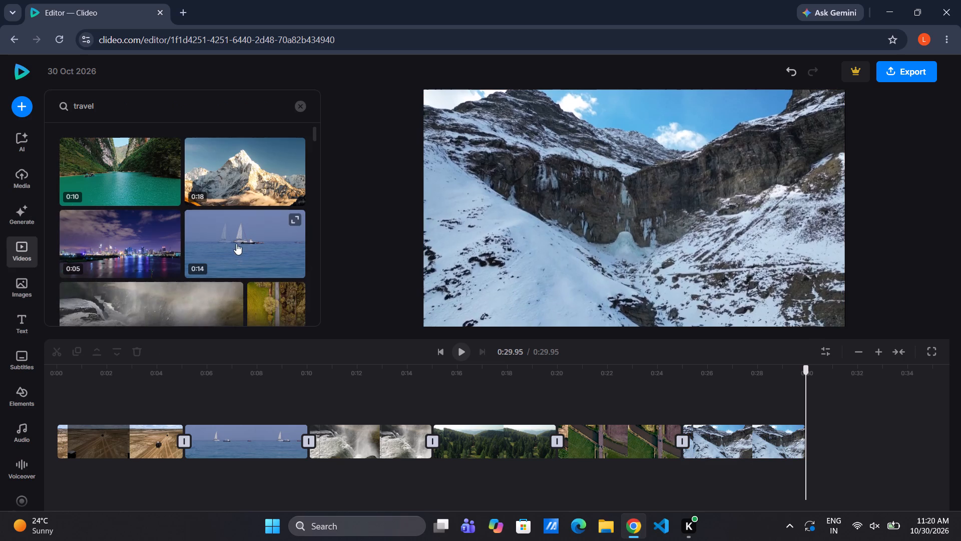
Add the 0:20 clip of a wide waterfall amid green cliffs from the travel stock videos after the snowy mountain clip.
scroll(236, 243, "down", 6)
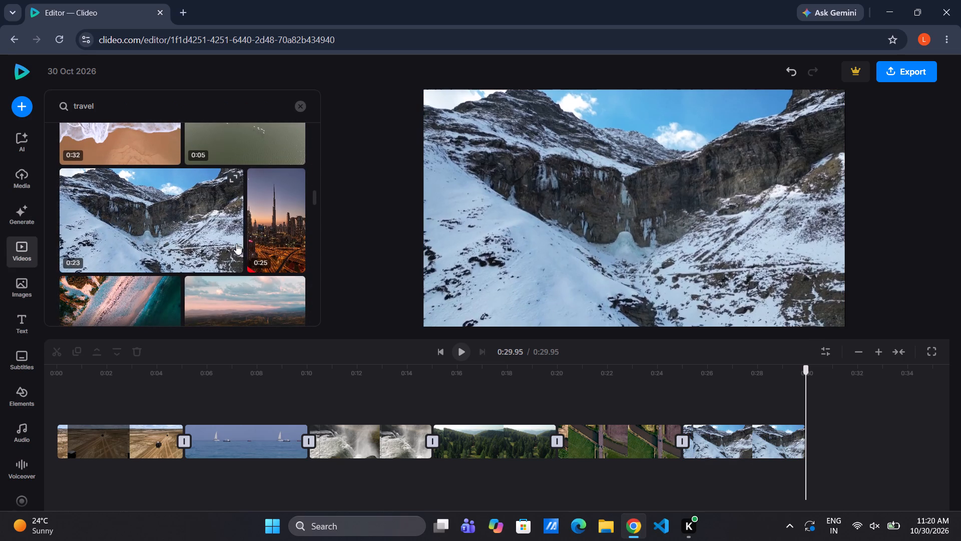
scroll(178, 181, "down", 4)
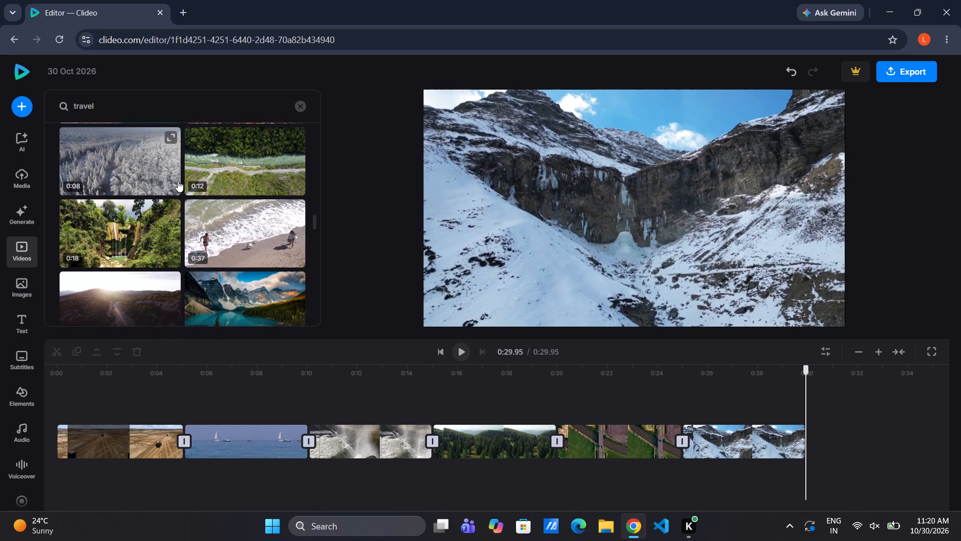
scroll(228, 282, "down", 2)
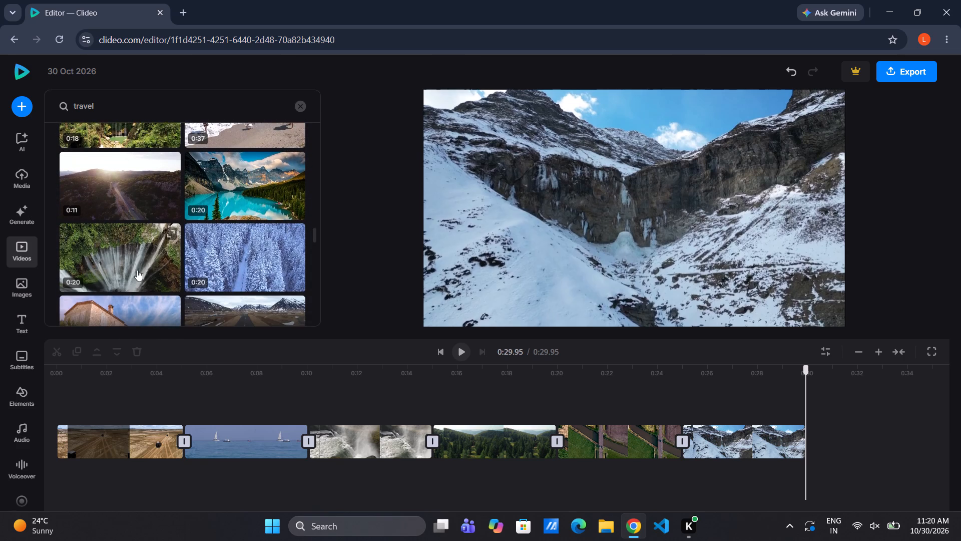
left_click(135, 269)
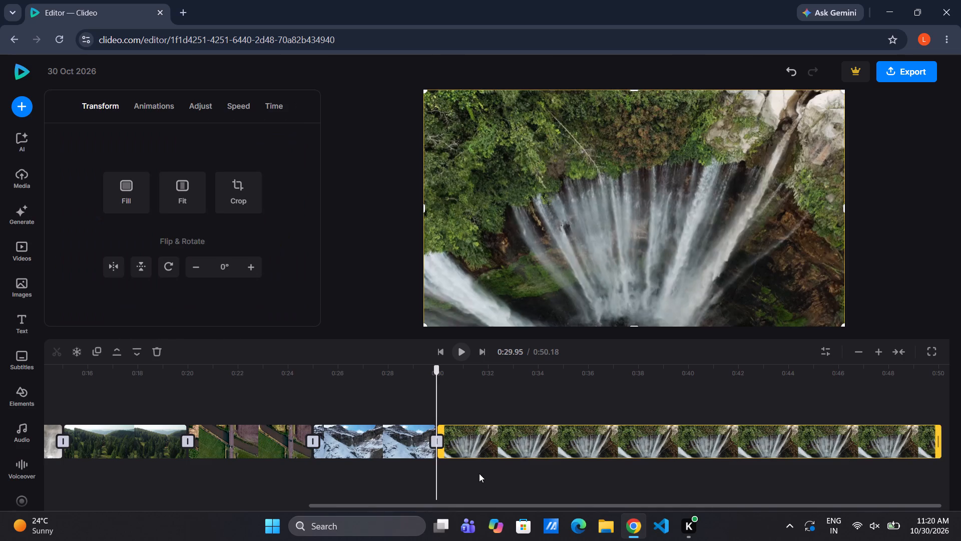
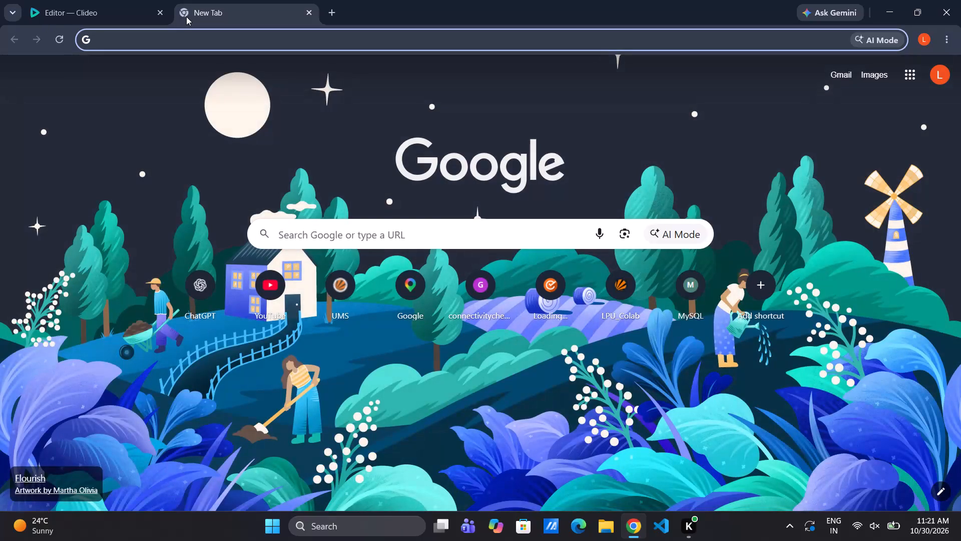
Begin entering a web address starting with "w" in the new browser tab.
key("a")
key("BackSpace")
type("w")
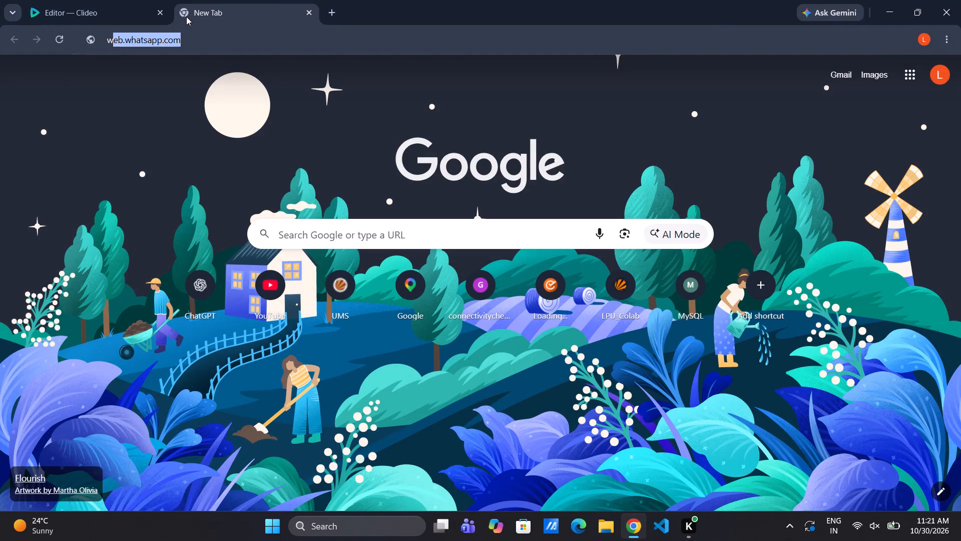
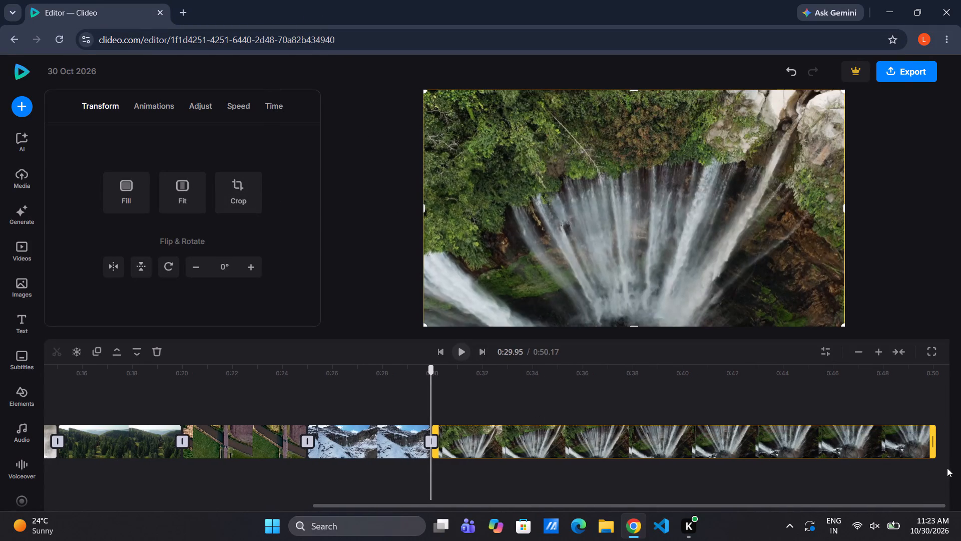
Trim the end of the waterfall clip to about 38.70 seconds on the timeline.
left_click_drag(929, 450, 629, 482)
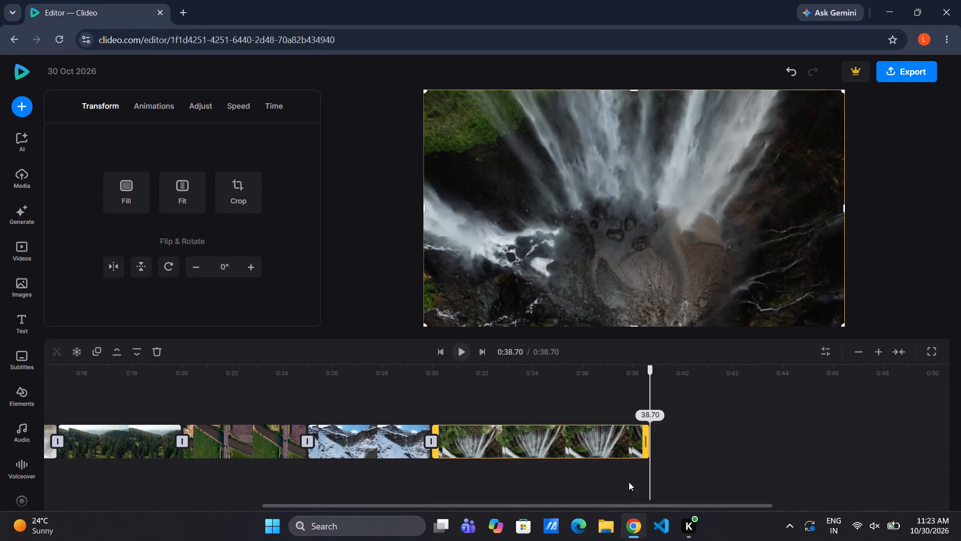
Trim the end of the wide waterfall clip to about 35.10 seconds on the timeline and deselect it.
left_click_drag(629, 482, 555, 482)
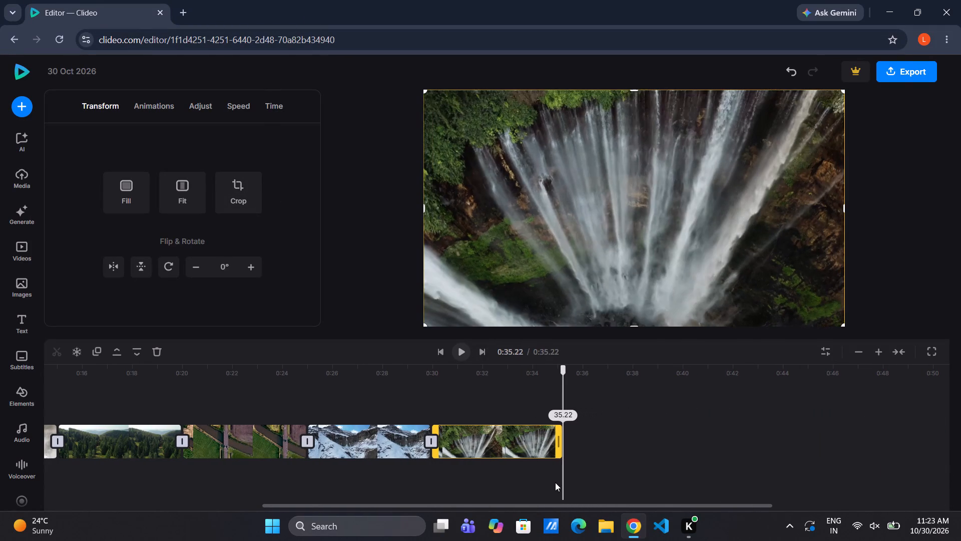
left_click_drag(555, 482, 551, 481)
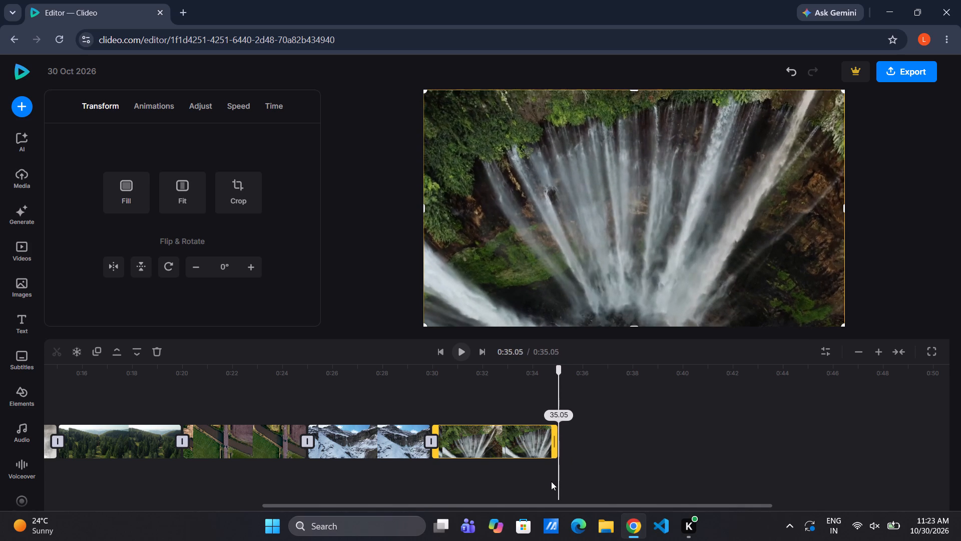
left_click_drag(551, 481, 552, 481)
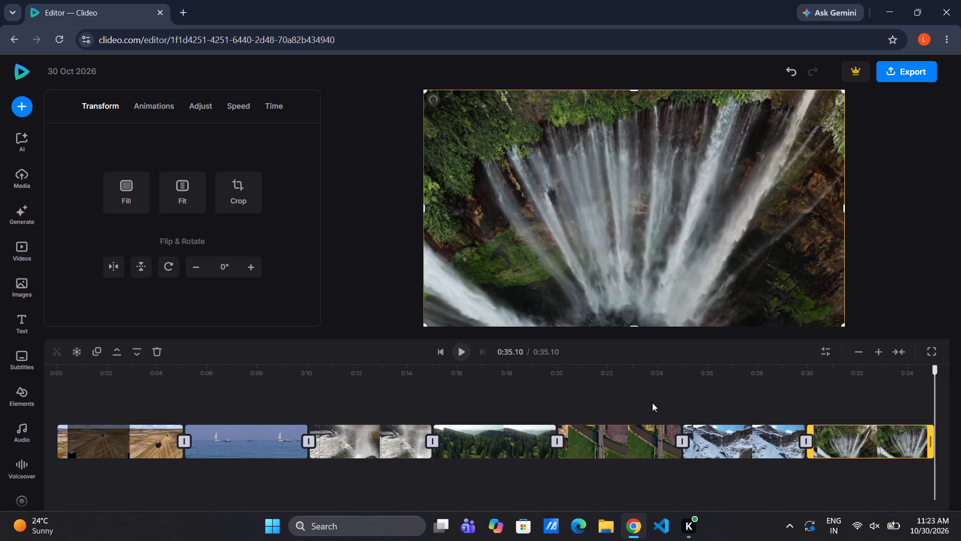
scroll(652, 389, "left", 4)
left_click(881, 403)
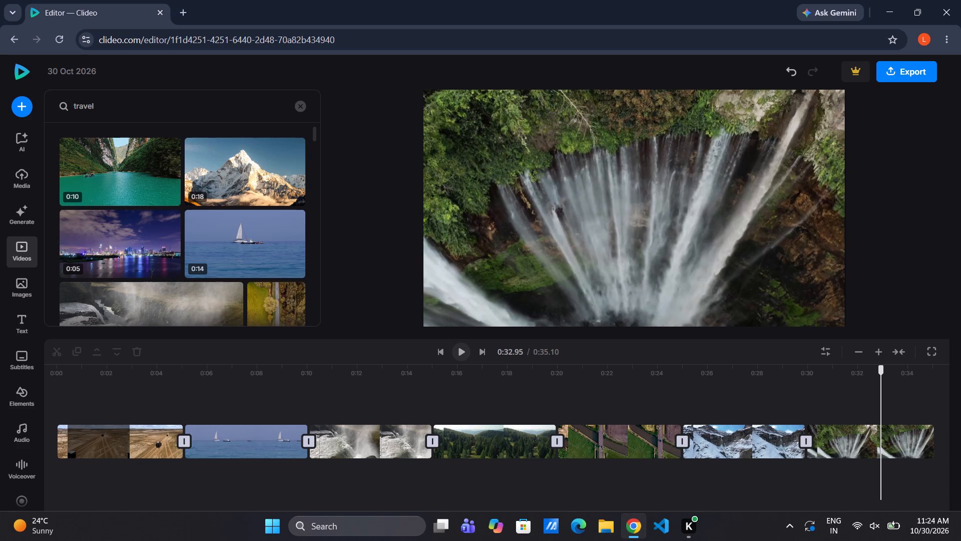
Add the 0:17 clip of green mountains under low clouds from the travel stock videos after the wide waterfall clip.
scroll(169, 158, "down", 5)
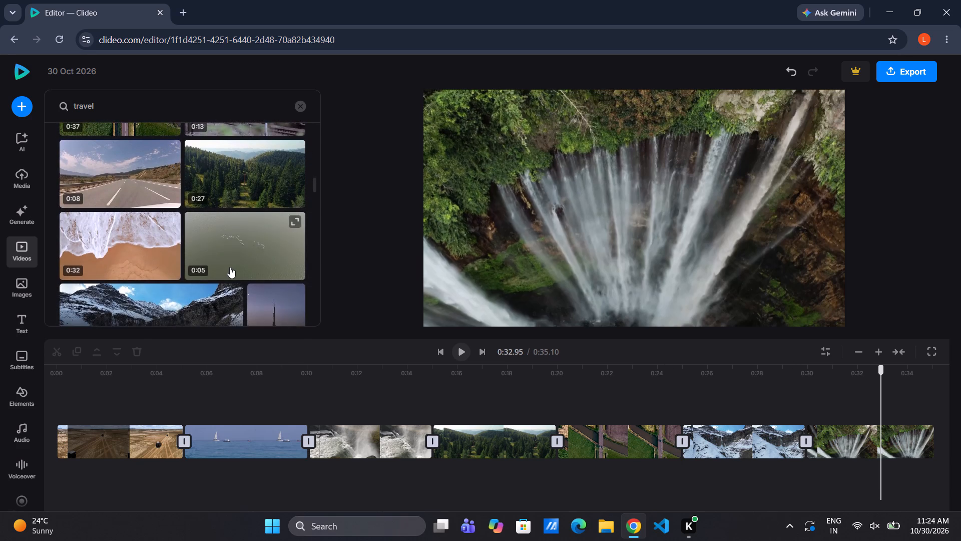
scroll(230, 267, "down", 7)
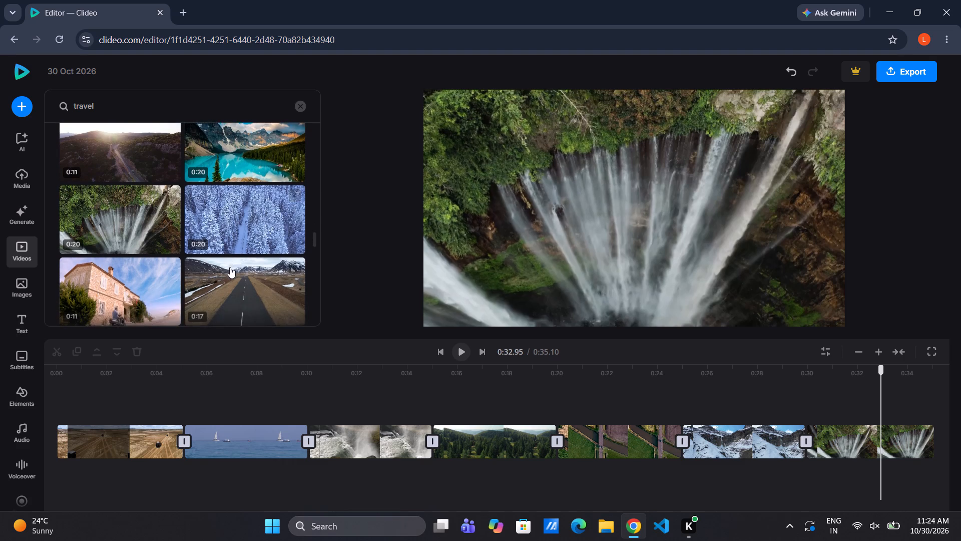
scroll(230, 267, "down", 2)
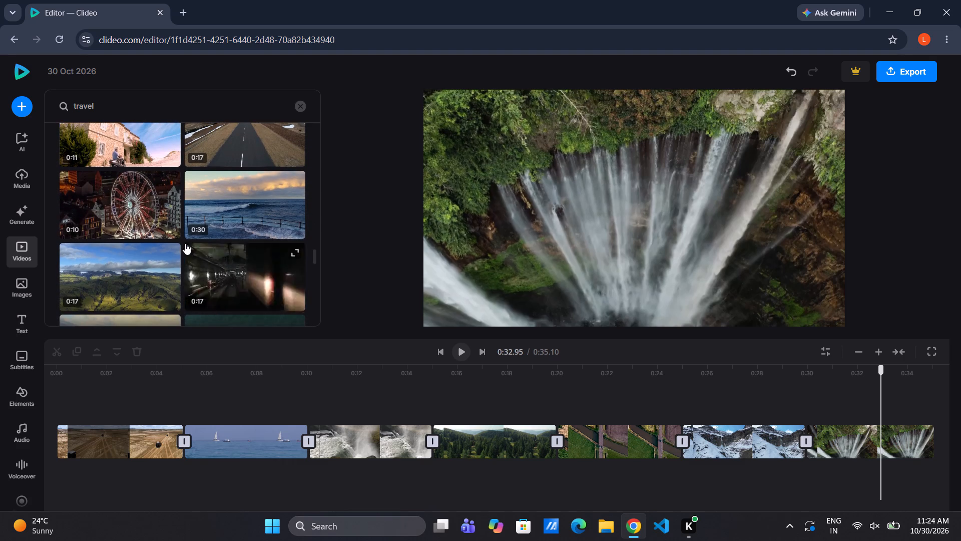
scroll(204, 261, "down", 1)
left_click(102, 208)
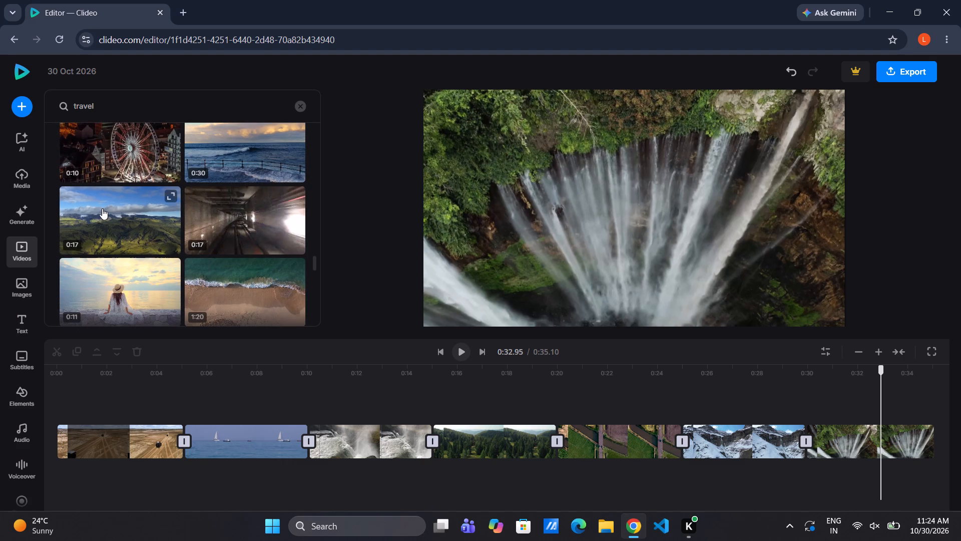
Add the 0:20 clip of rocky peaks above sunset clouds from the travel stock videos.
scroll(565, 439, "left", 4)
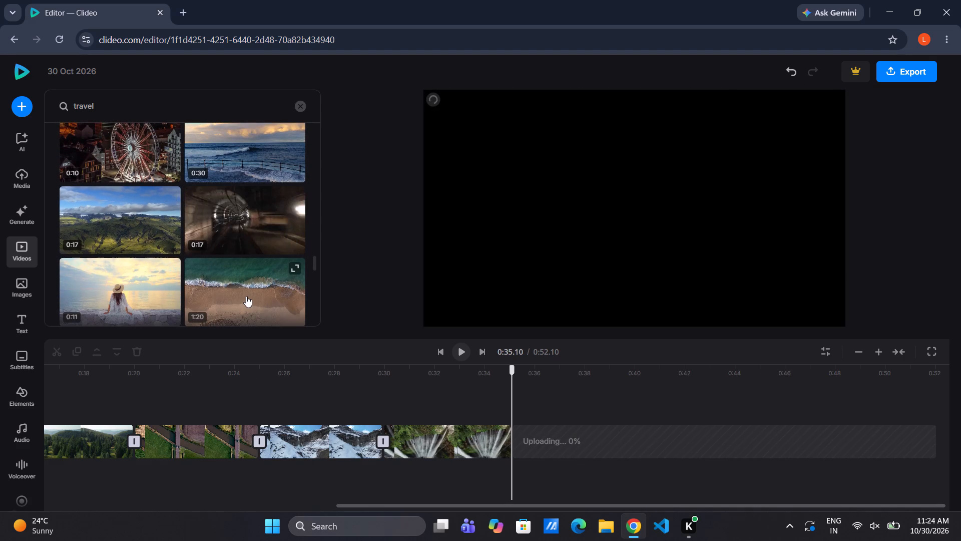
scroll(246, 296, "down", 3)
scroll(166, 251, "down", 1)
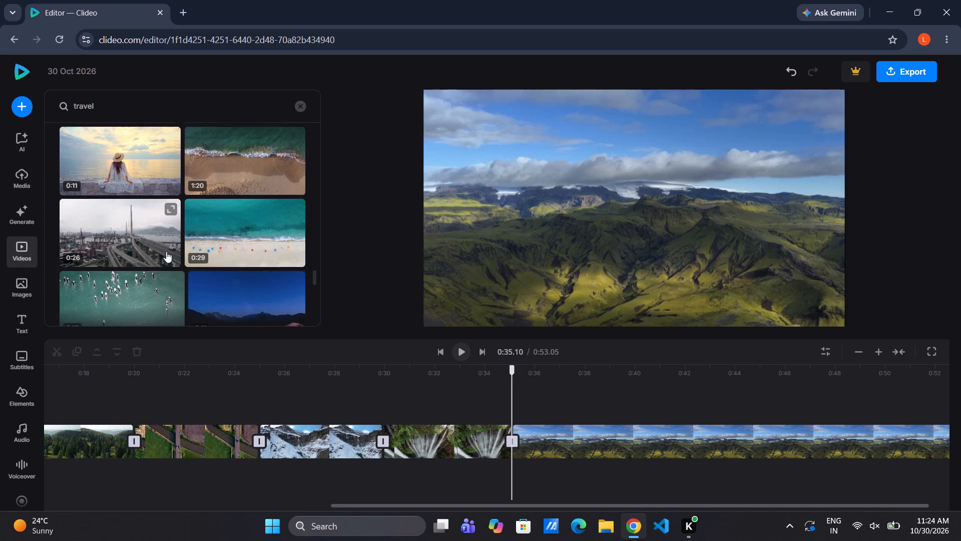
scroll(166, 251, "down", 4)
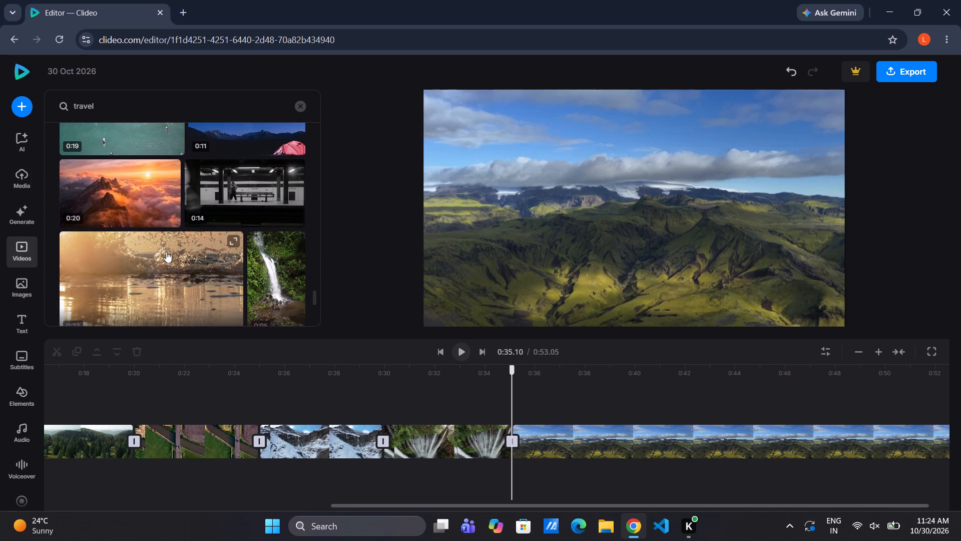
left_click(125, 192)
Add the 0:21 clip of a turquoise river with boats beneath green hills from the travel stock videos.
scroll(199, 259, "down", 1)
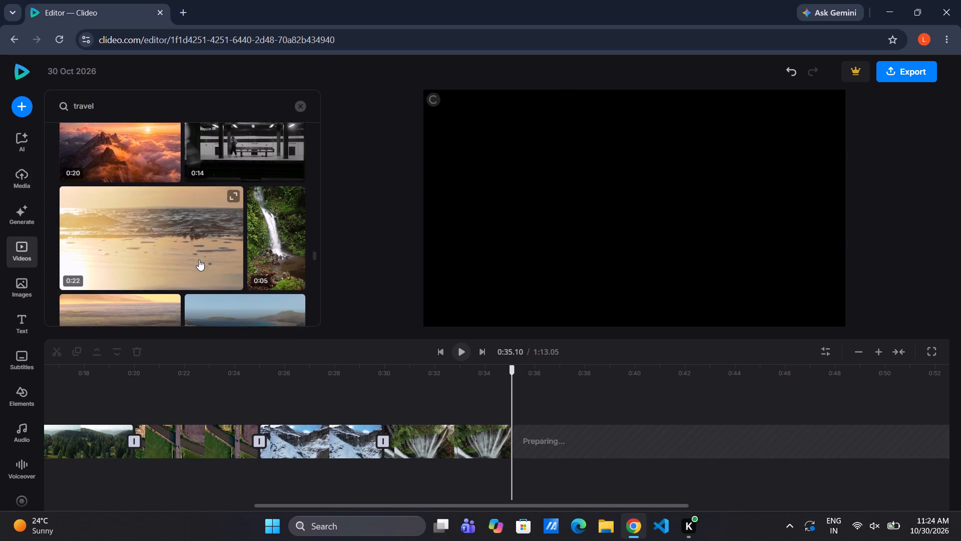
scroll(199, 259, "down", 3)
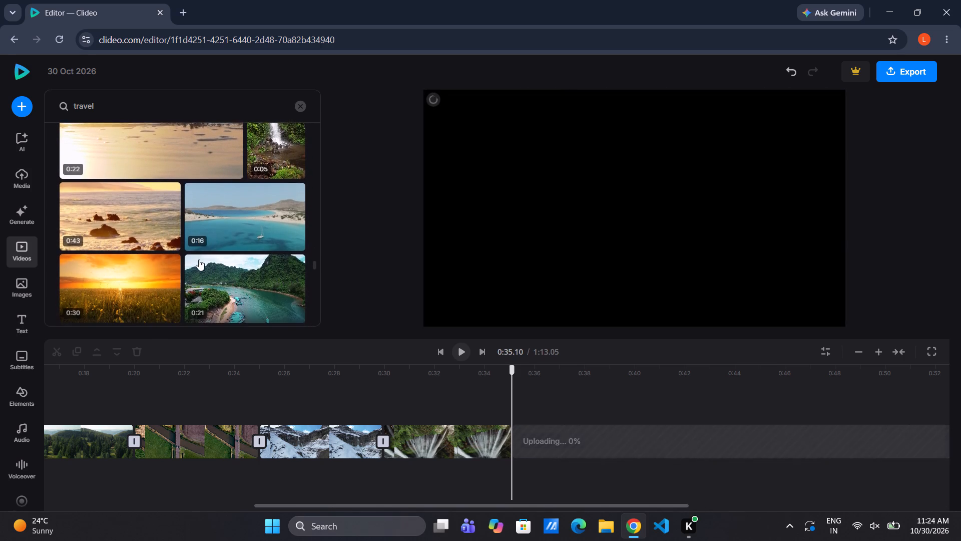
scroll(199, 259, "down", 1)
left_click(266, 233)
Add the 0:35 clip of an arched bridge over a green valley from the travel stock videos.
scroll(266, 233, "down", 3)
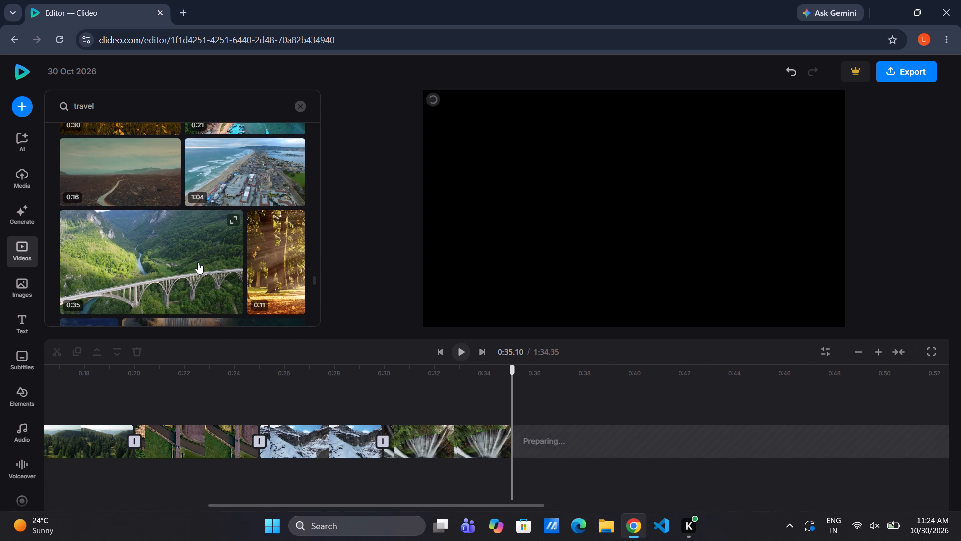
right_click(198, 262)
left_click(178, 260)
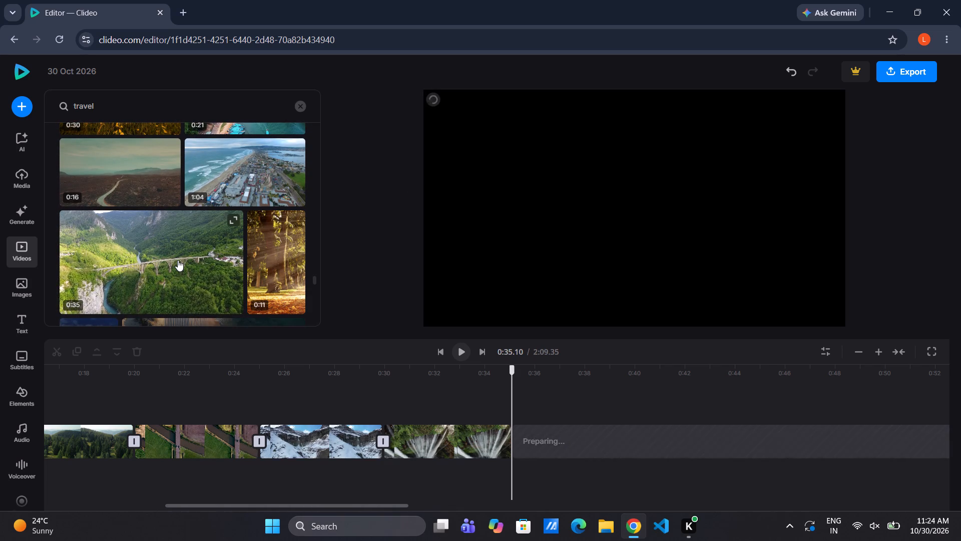
Look over the newly added clips and their order along the timeline.
scroll(613, 423, "left", 2)
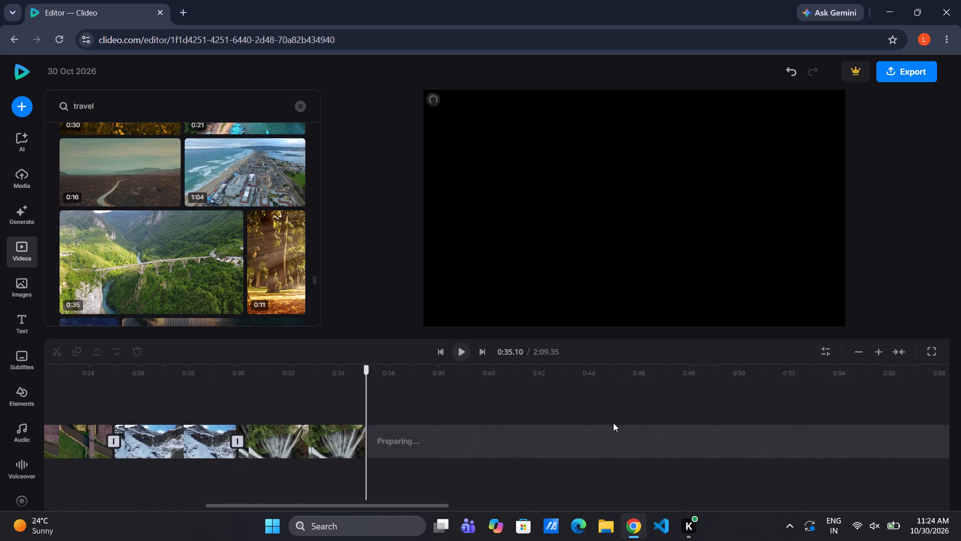
scroll(613, 423, "left", 8)
scroll(613, 423, "right", 5)
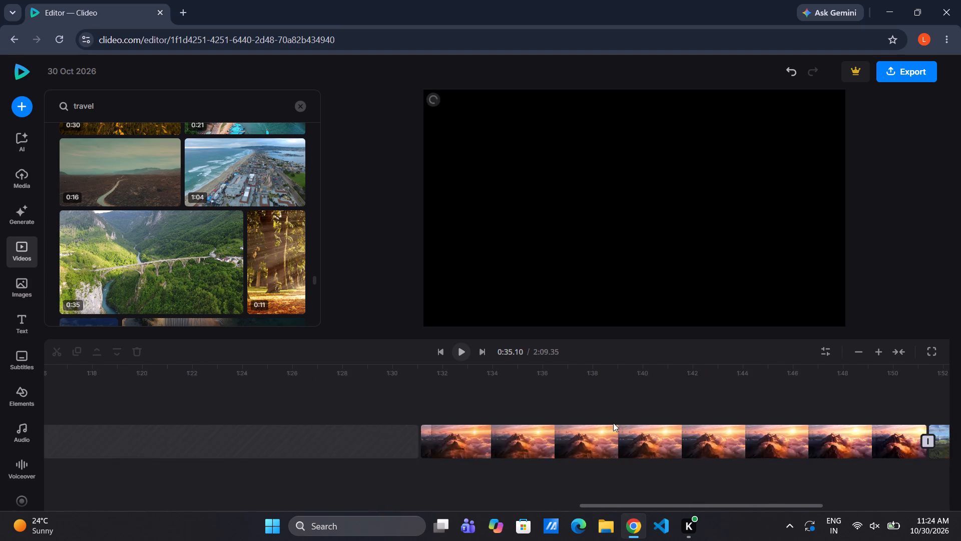
scroll(613, 423, "right", 5)
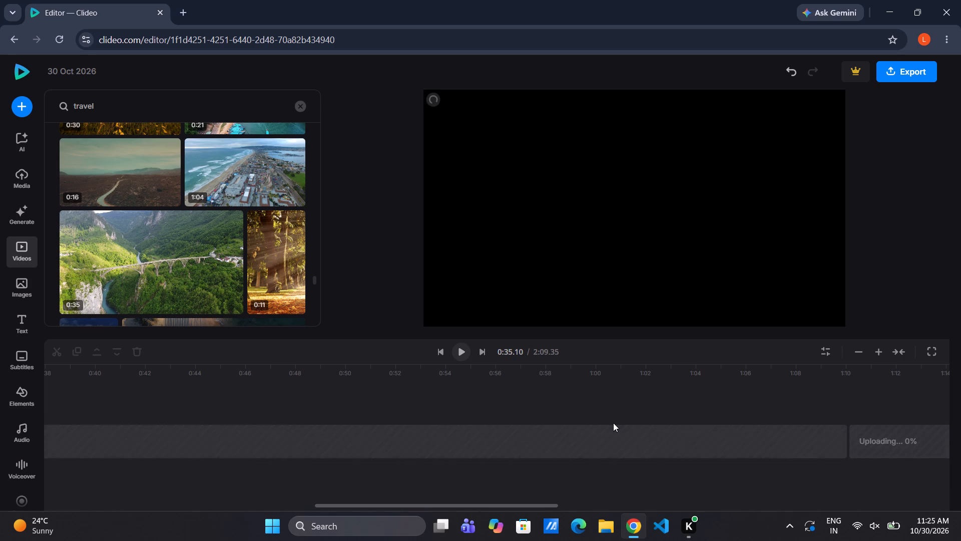
scroll(588, 386, "right", 4)
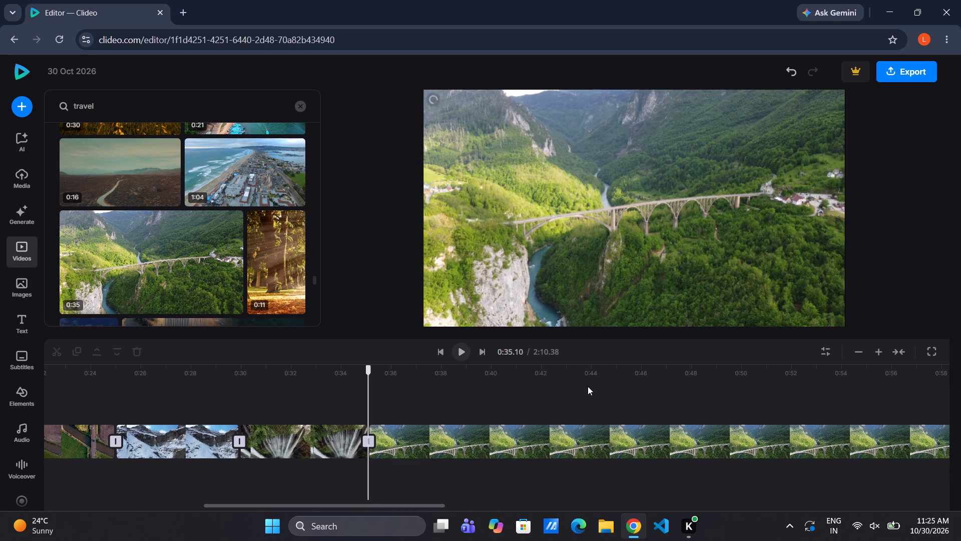
scroll(588, 386, "right", 1)
Trim the end of the arched bridge clip to about 40.04 seconds on the timeline.
left_click(592, 465)
left_click(592, 455)
scroll(592, 455, "left", 3)
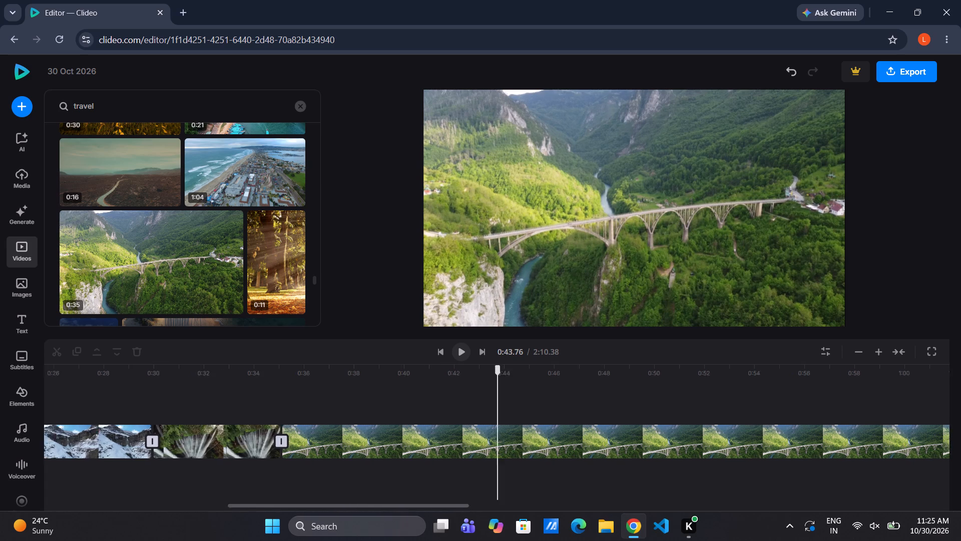
left_click(578, 453)
scroll(578, 453, "left", 3)
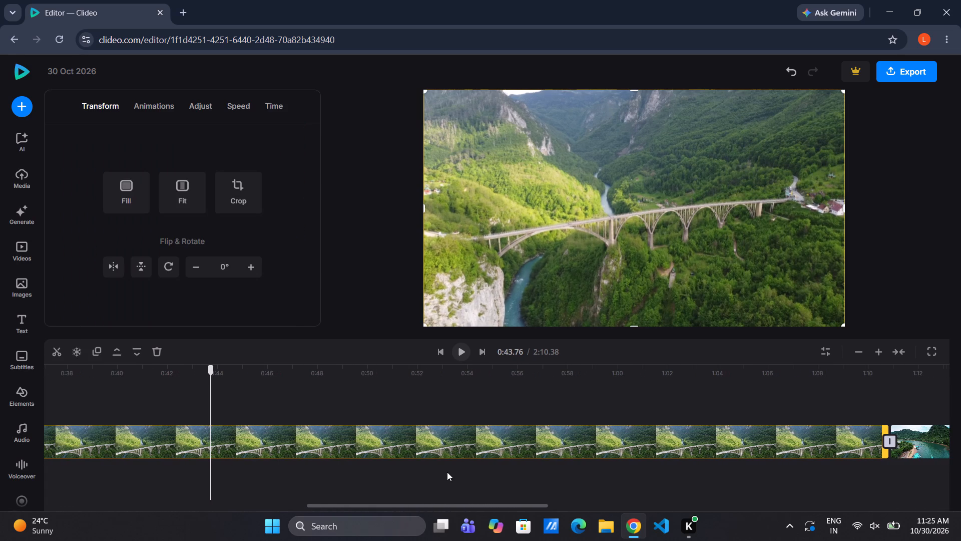
scroll(466, 452, "left", 4)
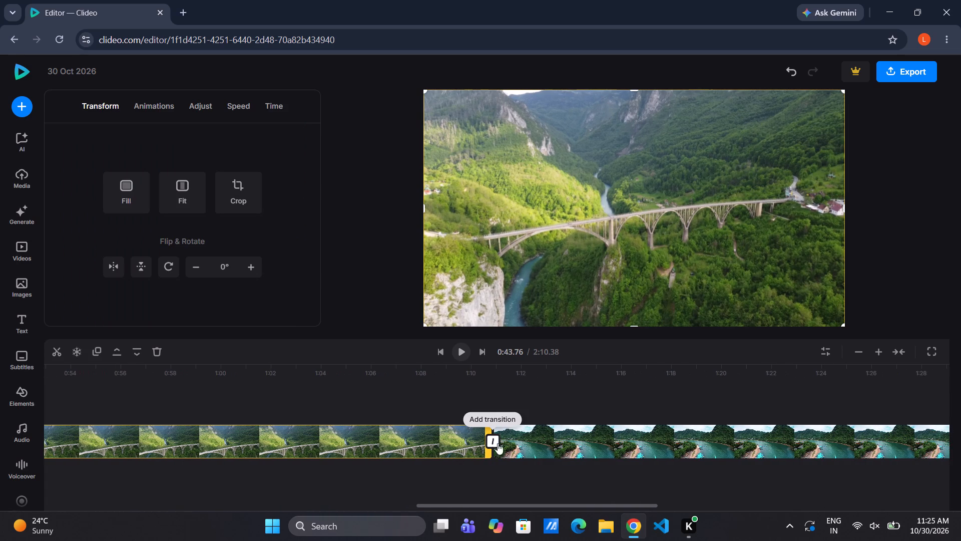
left_click_drag(490, 453, 282, 452)
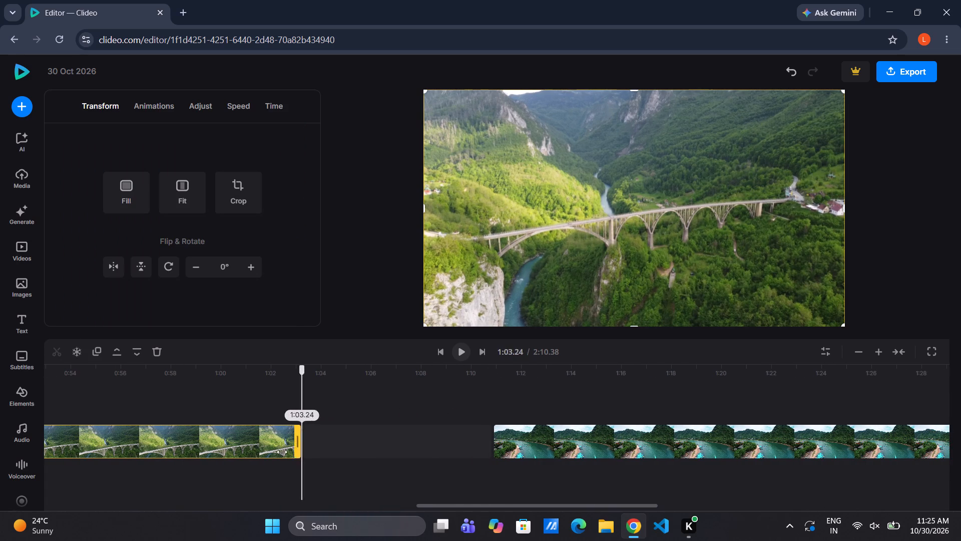
left_click_drag(282, 452, 210, 459)
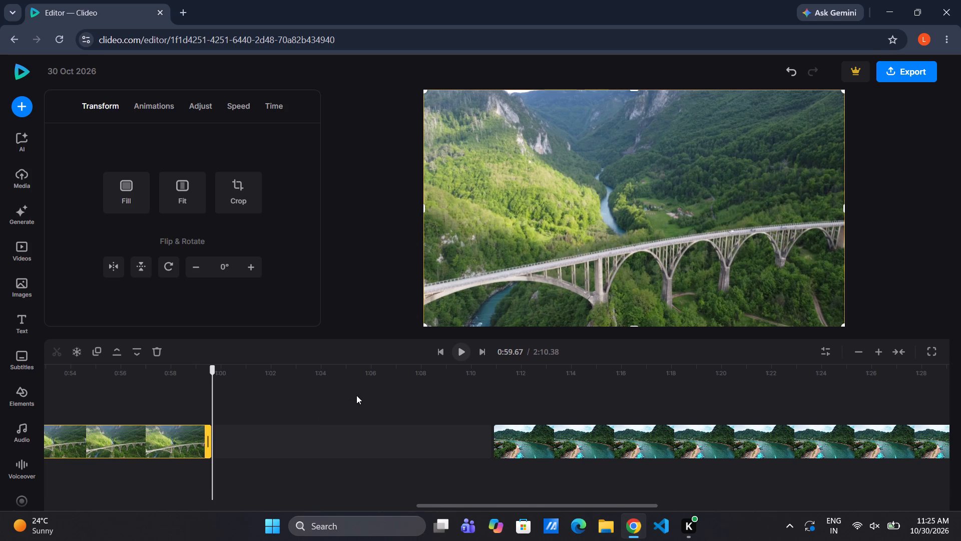
scroll(356, 395, "right", 5)
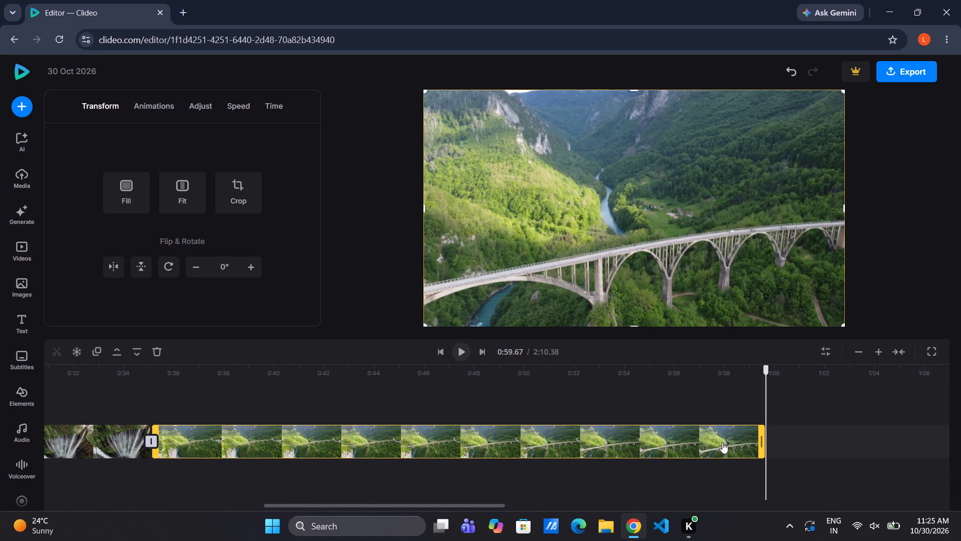
left_click_drag(760, 449, 269, 452)
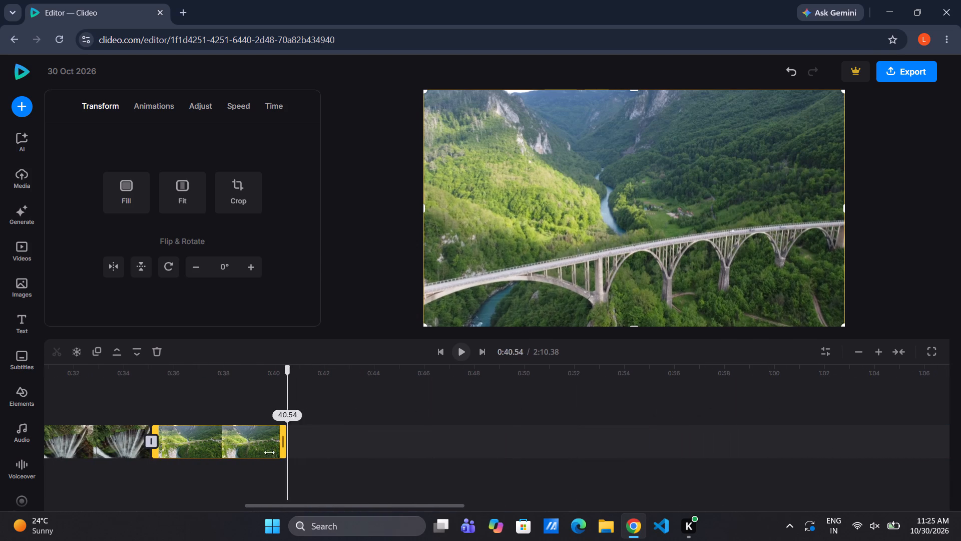
left_click_drag(269, 452, 276, 449)
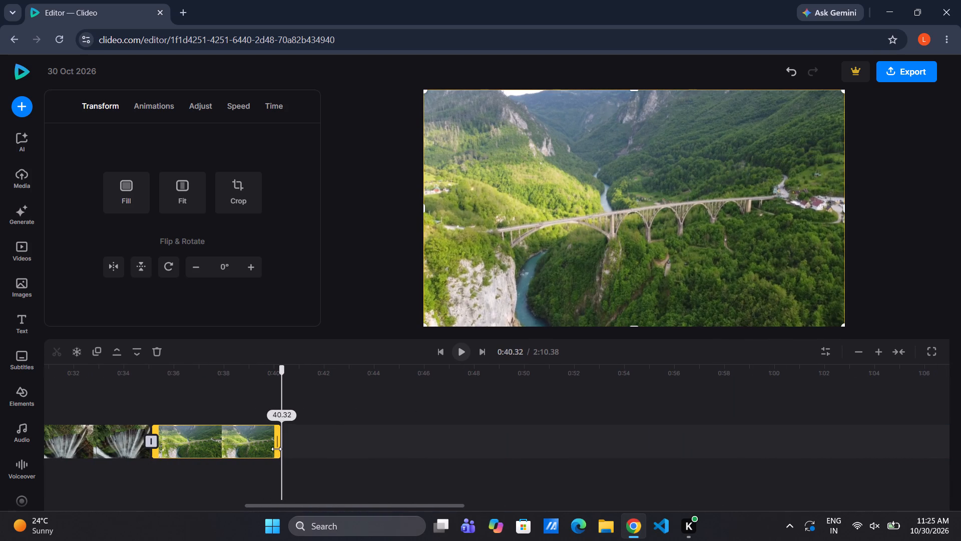
left_click_drag(276, 449, 269, 447)
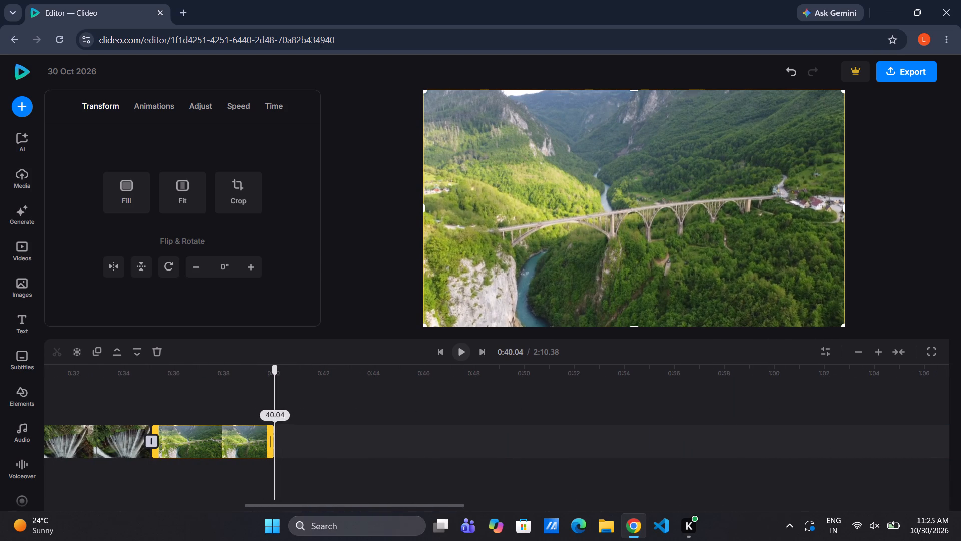
Move the river boats clip earlier on the same track, starting at about 54.62 seconds.
scroll(413, 414, "left", 4)
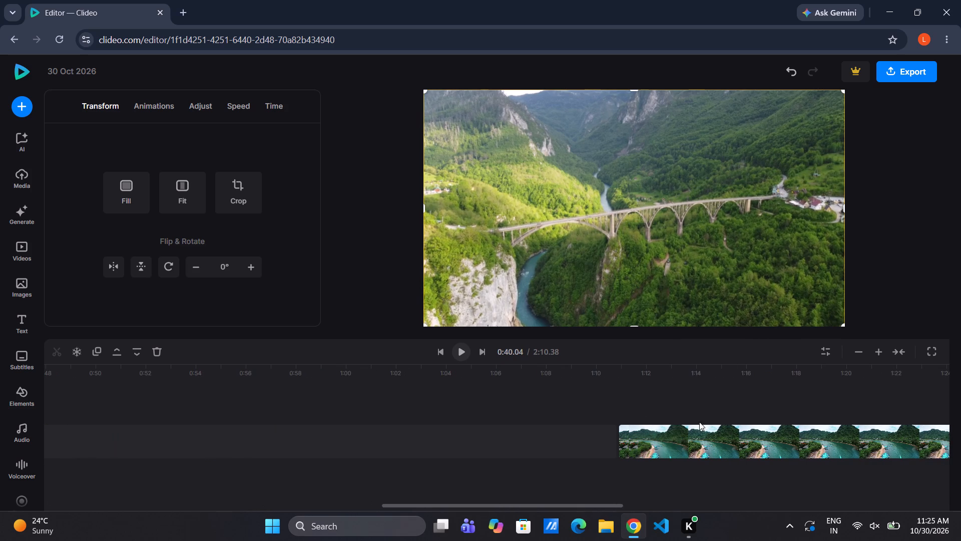
left_click_drag(701, 442, 341, 466)
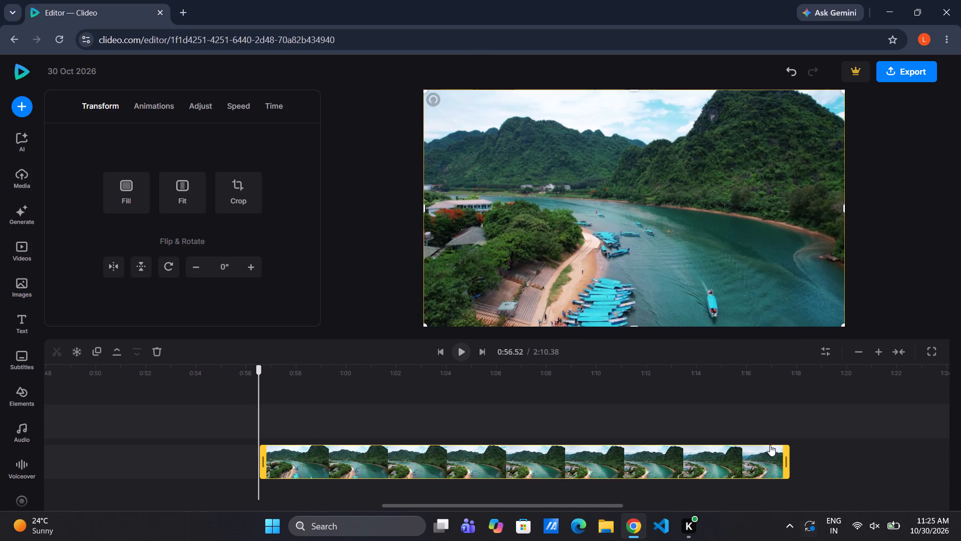
left_click_drag(740, 463, 691, 419)
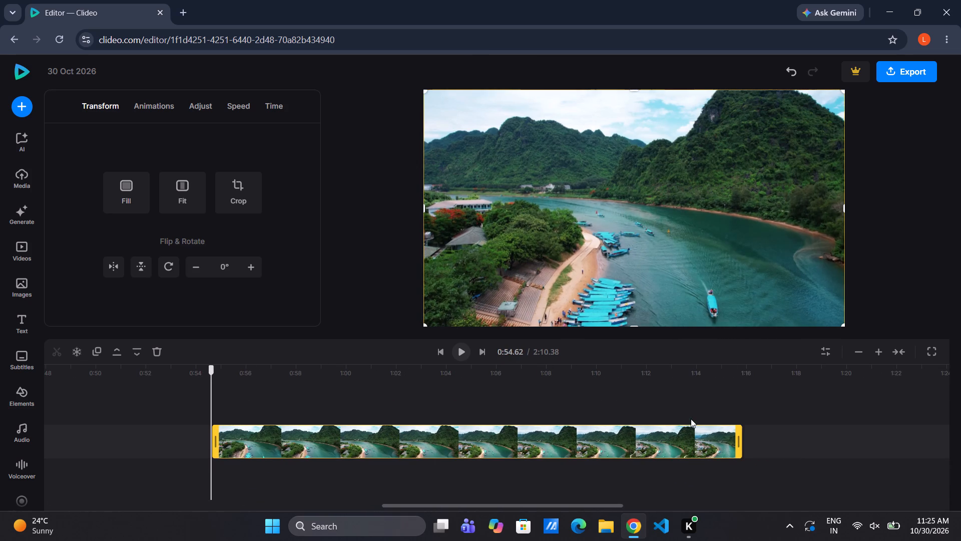
Trim the end of the river boats clip to about 1:00.20 on the timeline.
left_click_drag(738, 449, 533, 455)
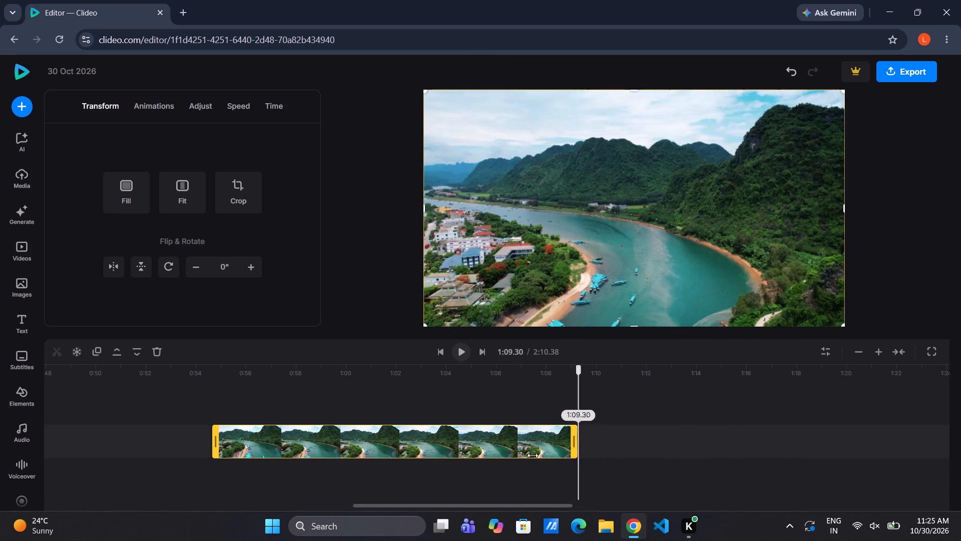
left_click_drag(533, 455, 346, 453)
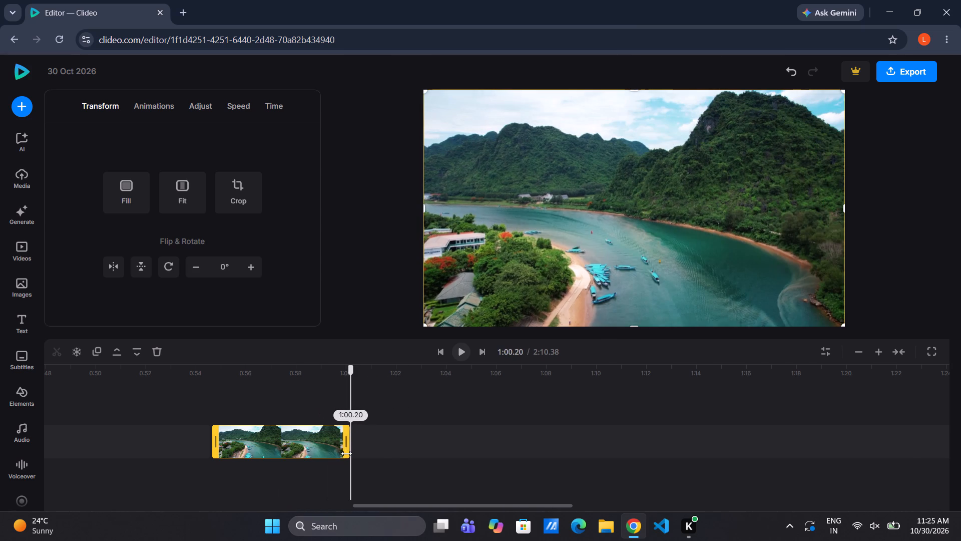
left_click_drag(346, 453, 346, 454)
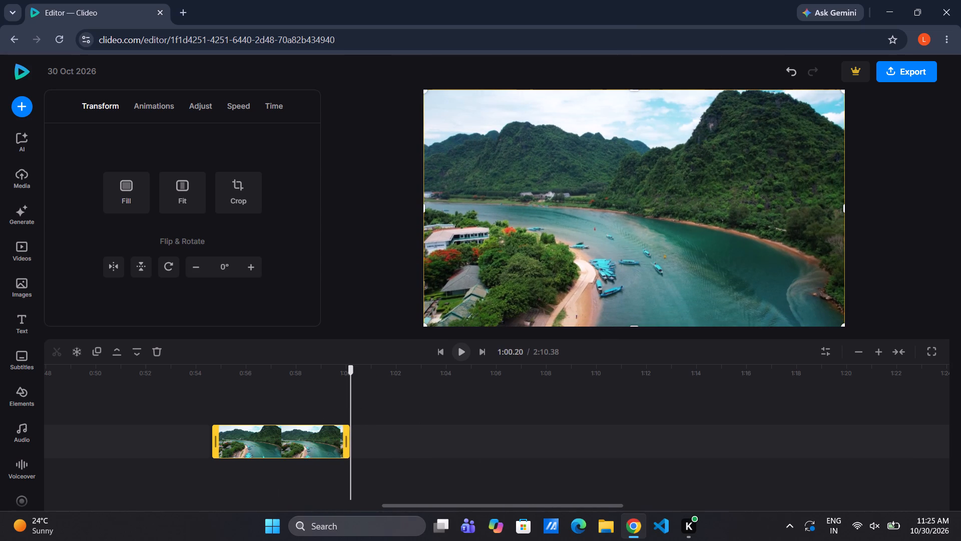
Move the sunset peaks clip earlier to start at about 1:18.42 and trim its end to about 1:23.35.
scroll(591, 459, "left", 7)
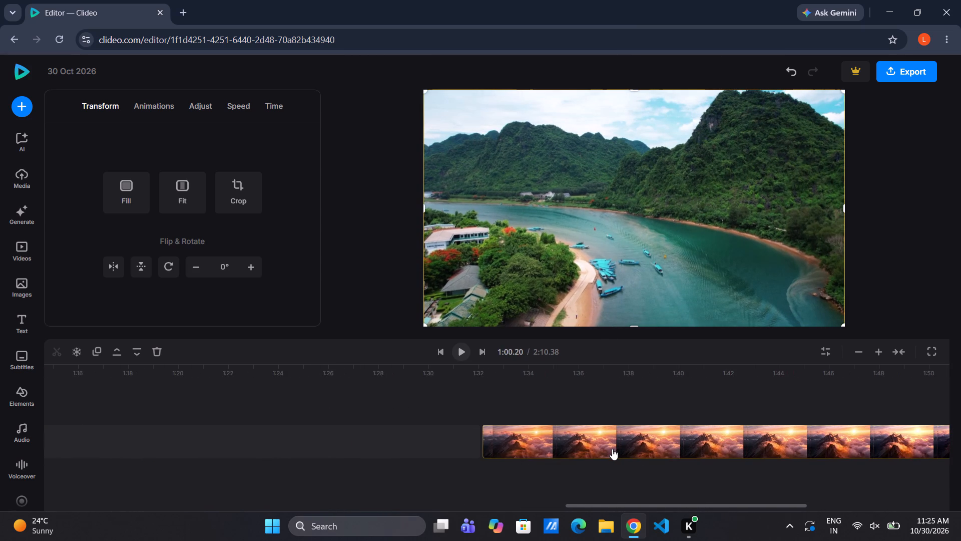
left_click(612, 449)
left_click_drag(612, 449, 562, 439)
left_click_drag(562, 439, 218, 441)
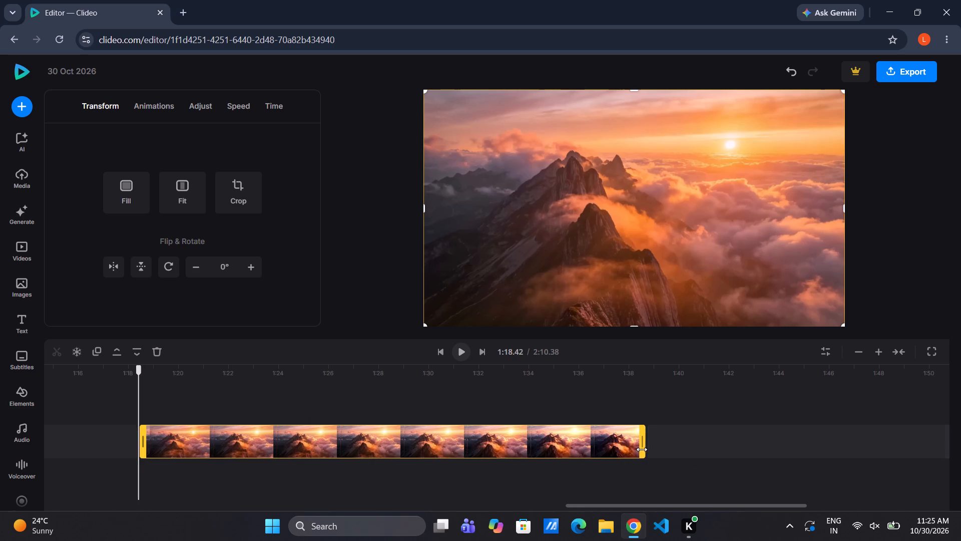
left_click_drag(641, 450, 249, 442)
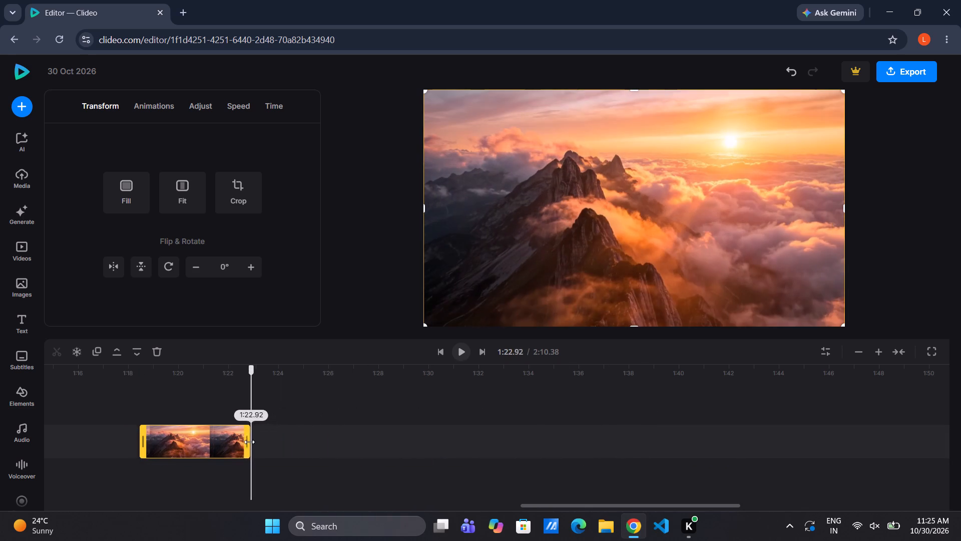
left_click_drag(249, 442, 256, 443)
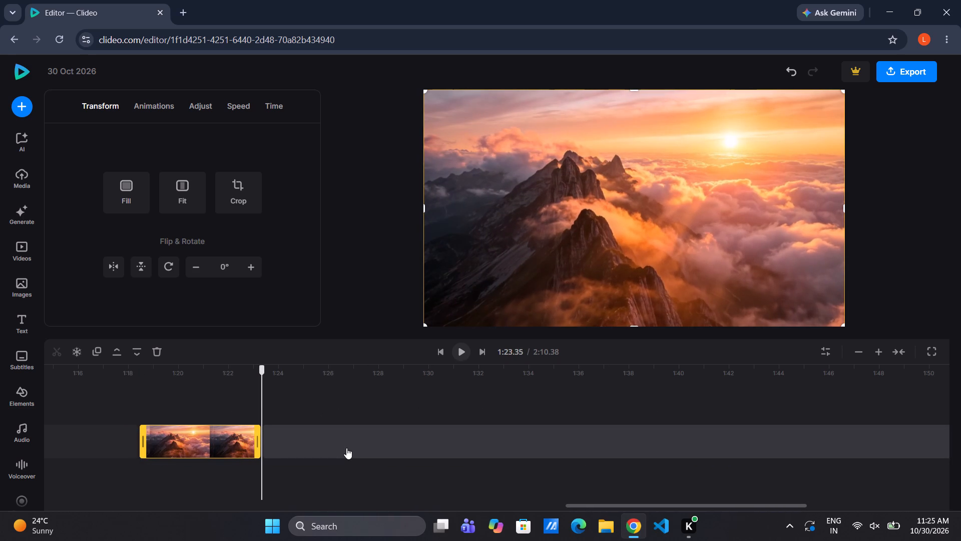
Move the green mountains clip to just after the sunset peaks clip and trim its start to about 1:36.00.
scroll(440, 453, "left", 4)
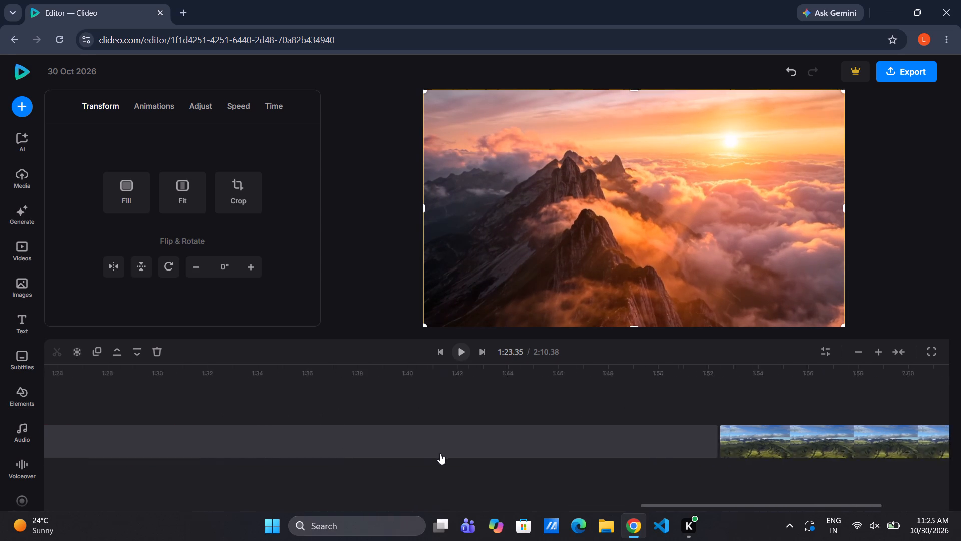
left_click_drag(632, 443, 164, 429)
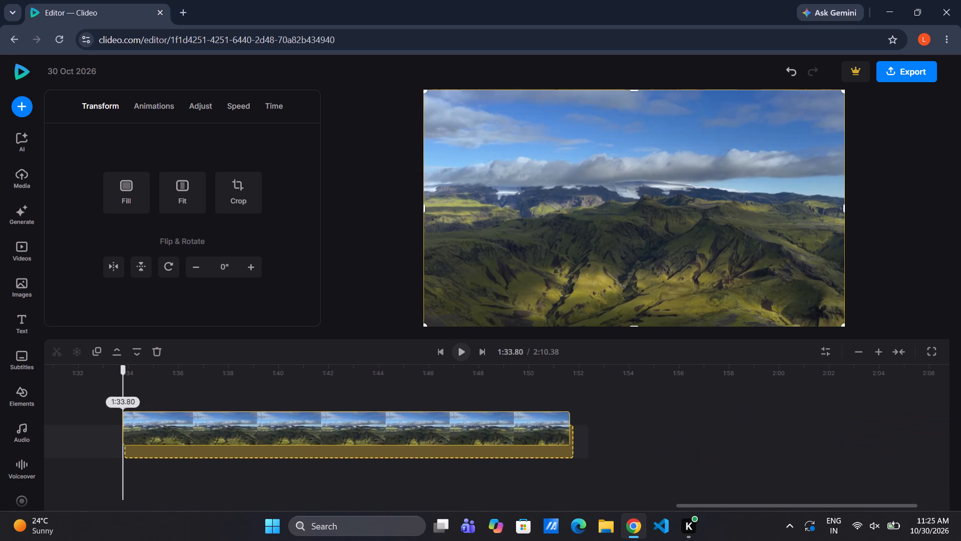
left_click_drag(164, 429, 164, 429)
left_click_drag(546, 442, 285, 433)
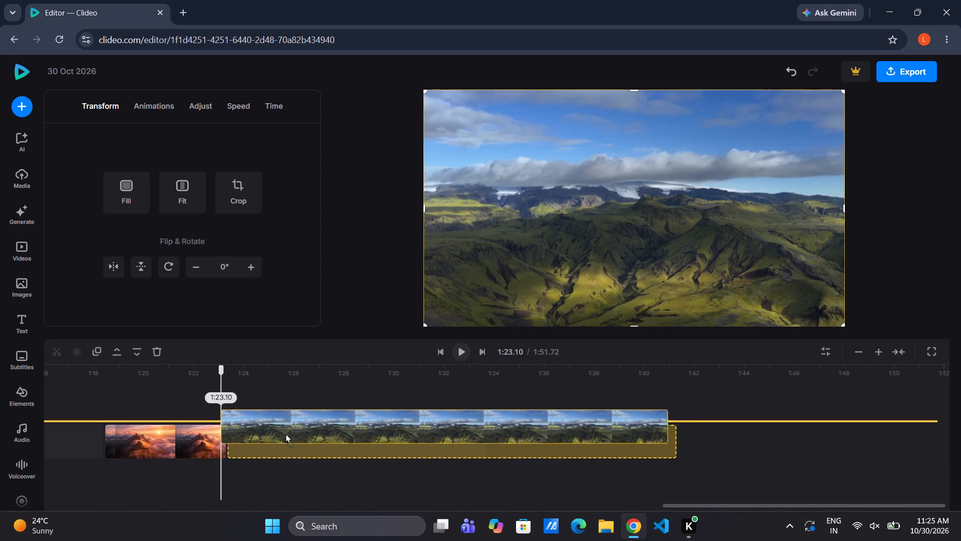
left_click_drag(285, 433, 296, 439)
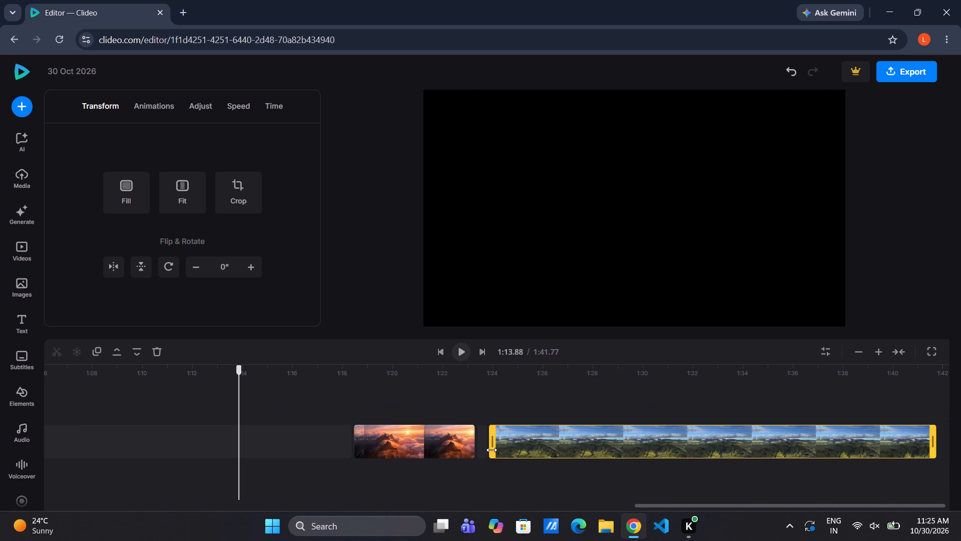
left_click_drag(492, 450, 796, 452)
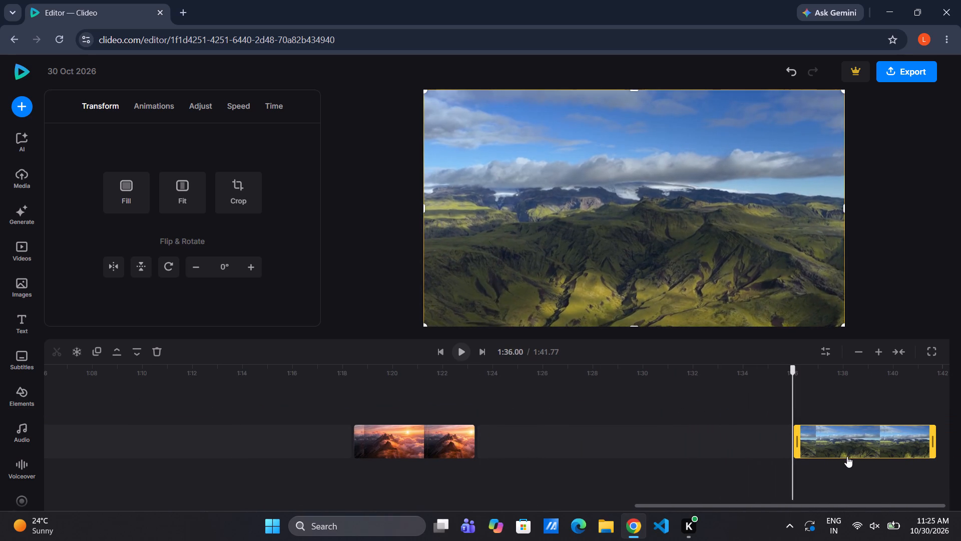
Shift the river boats, sunset peaks and green mountains clips earlier on the same track, with the green mountains directly after the sunset peaks.
left_click_drag(847, 456, 549, 464)
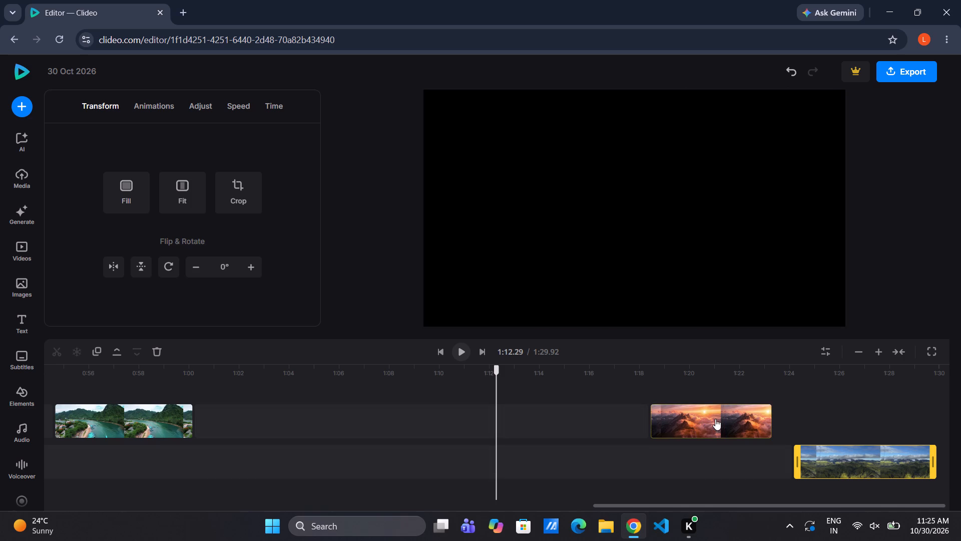
left_click_drag(723, 422, 338, 409)
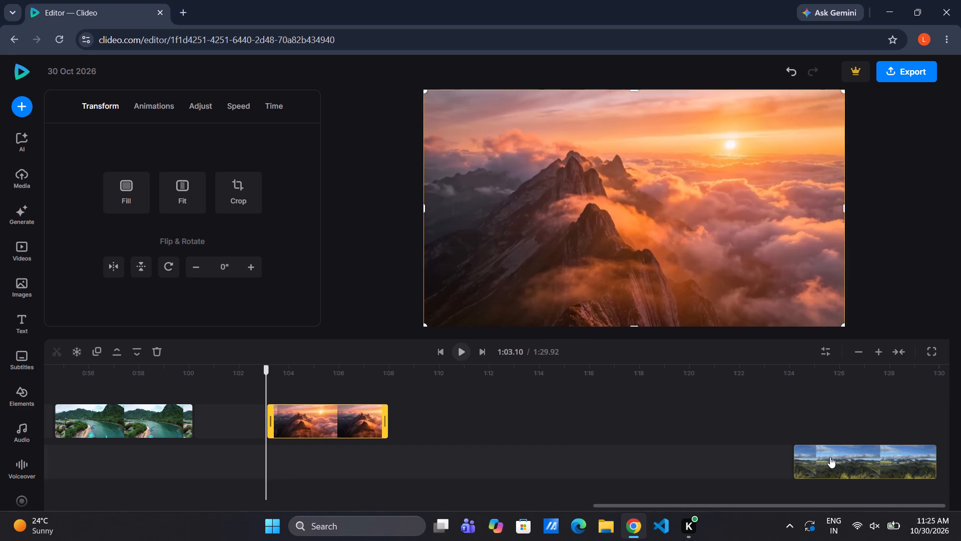
left_click_drag(838, 458, 456, 420)
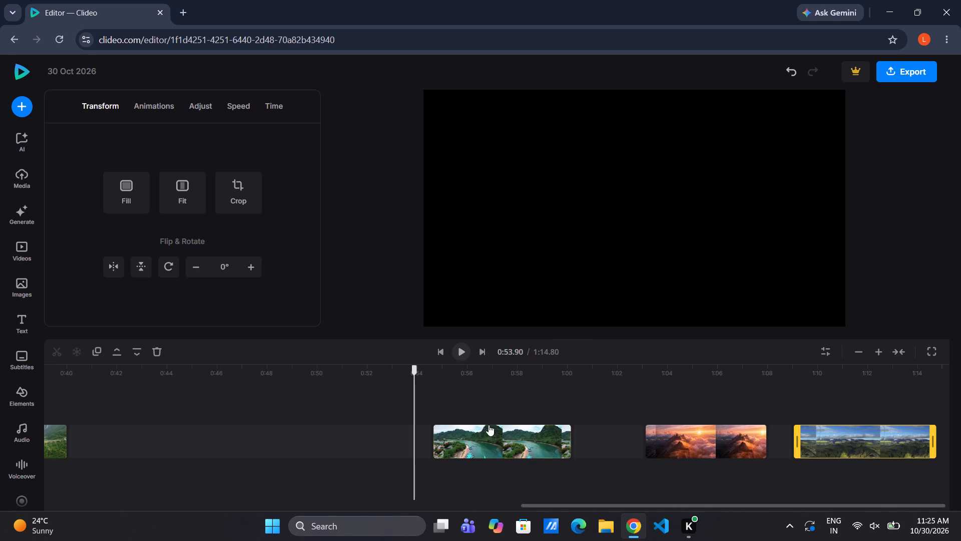
left_click_drag(489, 425, 236, 426)
left_click_drag(692, 434, 451, 427)
left_click_drag(816, 446, 635, 450)
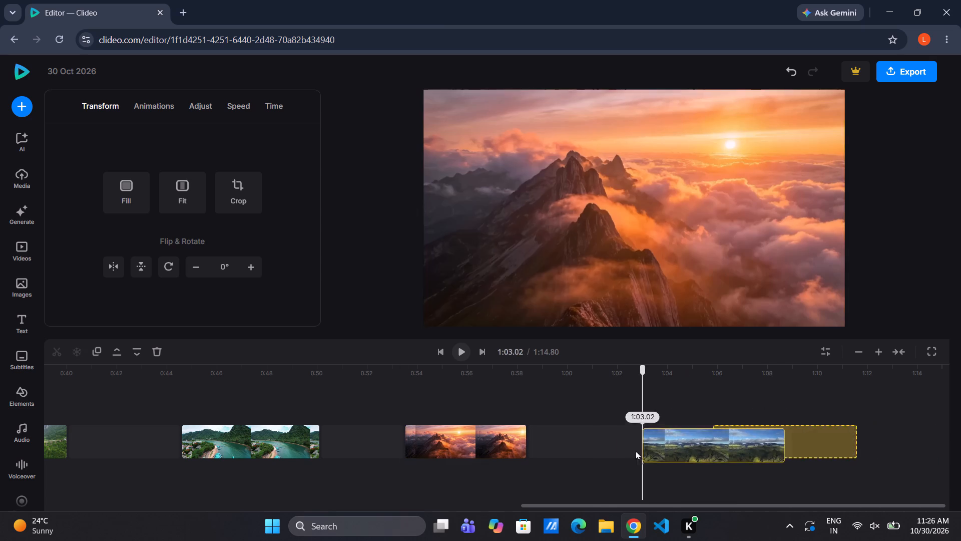
left_click_drag(635, 450, 555, 446)
Place the river boats clip directly after the arched bridge clip and trim its end to about 45.12 seconds.
left_click_drag(523, 443, 462, 445)
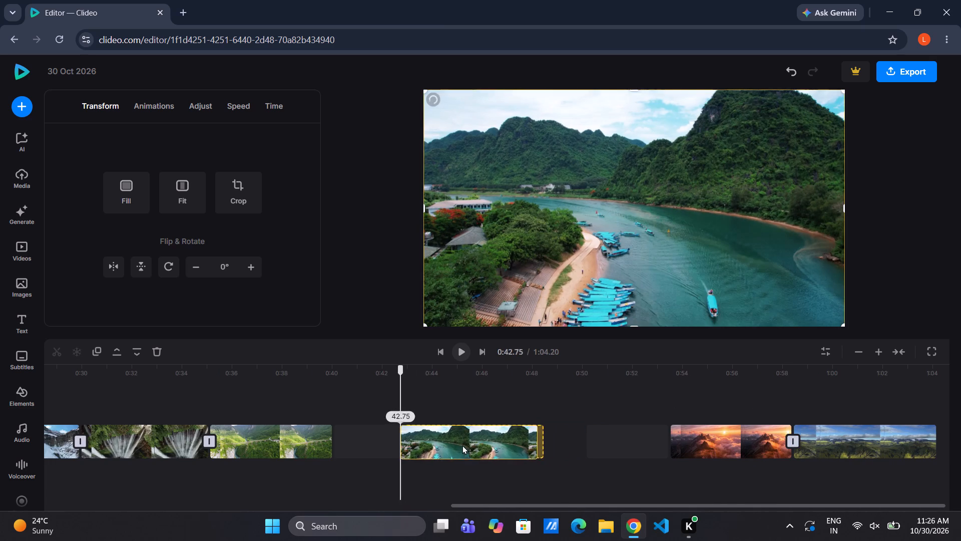
left_click_drag(462, 445, 406, 444)
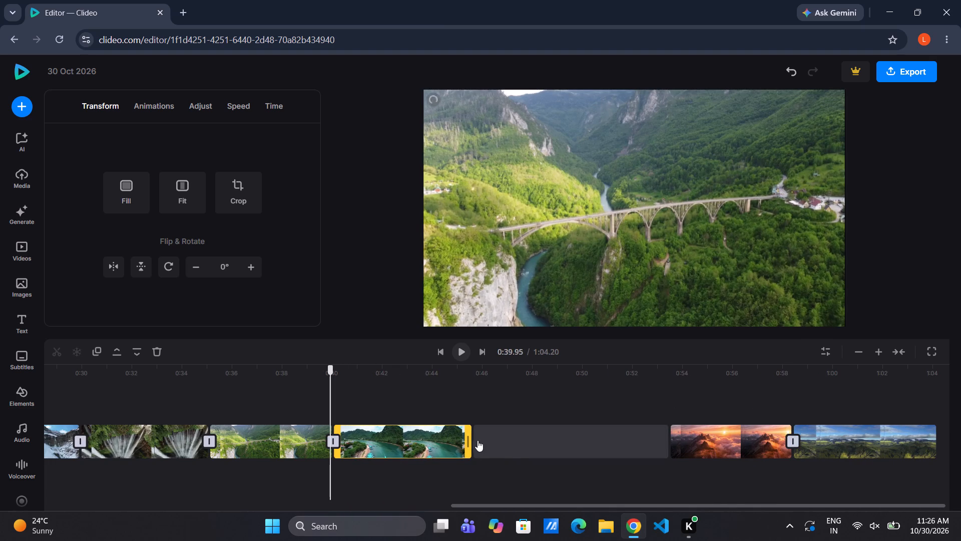
left_click_drag(466, 438, 453, 438)
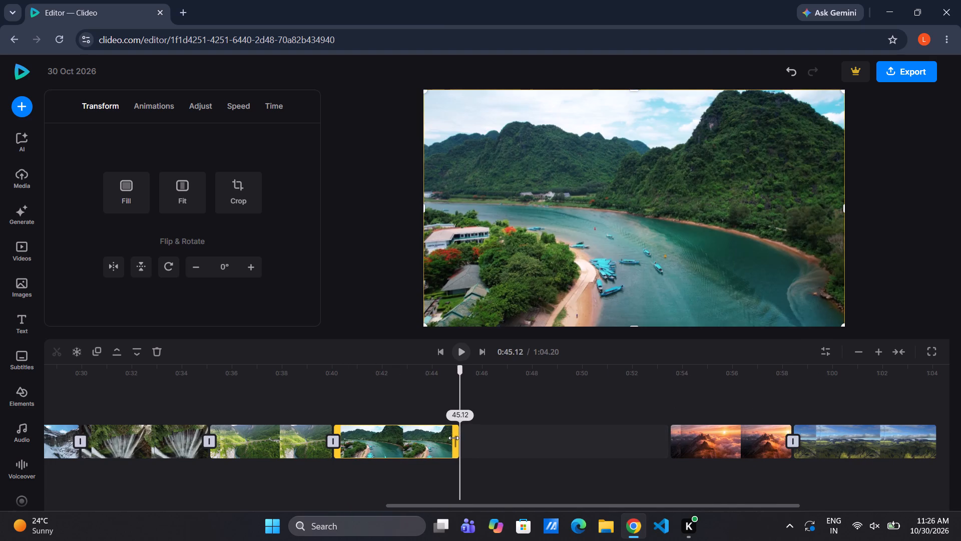
left_click_drag(453, 438, 453, 439)
Place the sunset peaks clip directly after the river boats clip and adjust its end to about 50.05 seconds.
left_click_drag(730, 448, 611, 442)
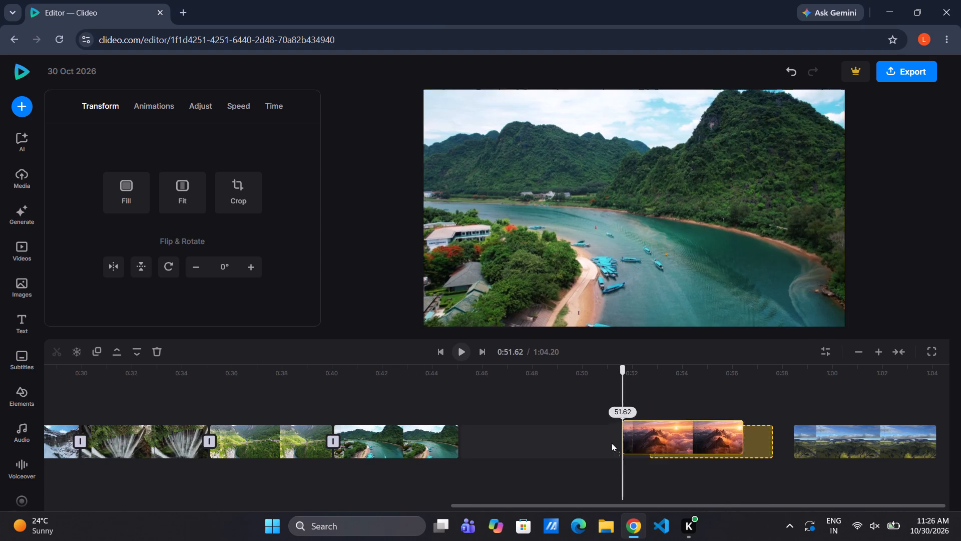
left_click_drag(611, 442, 520, 447)
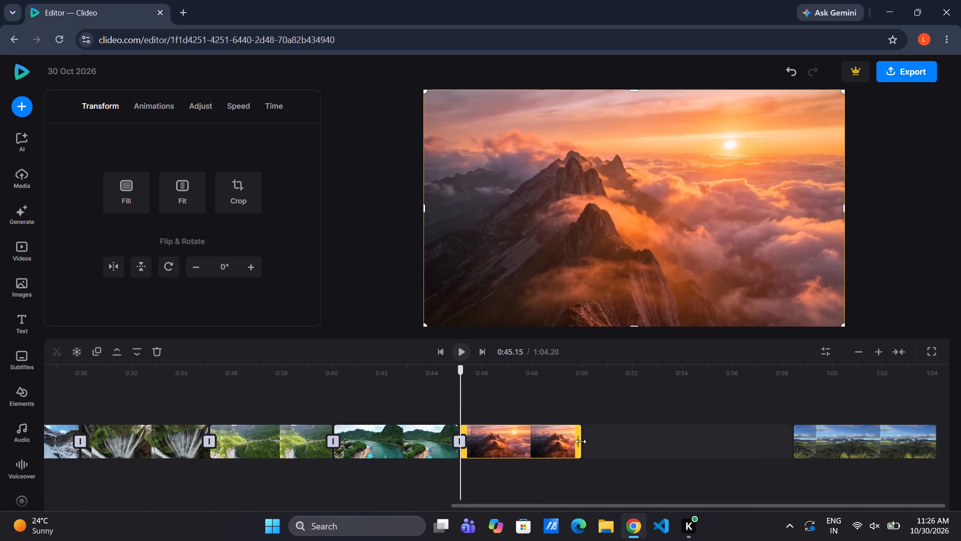
left_click_drag(577, 442, 582, 445)
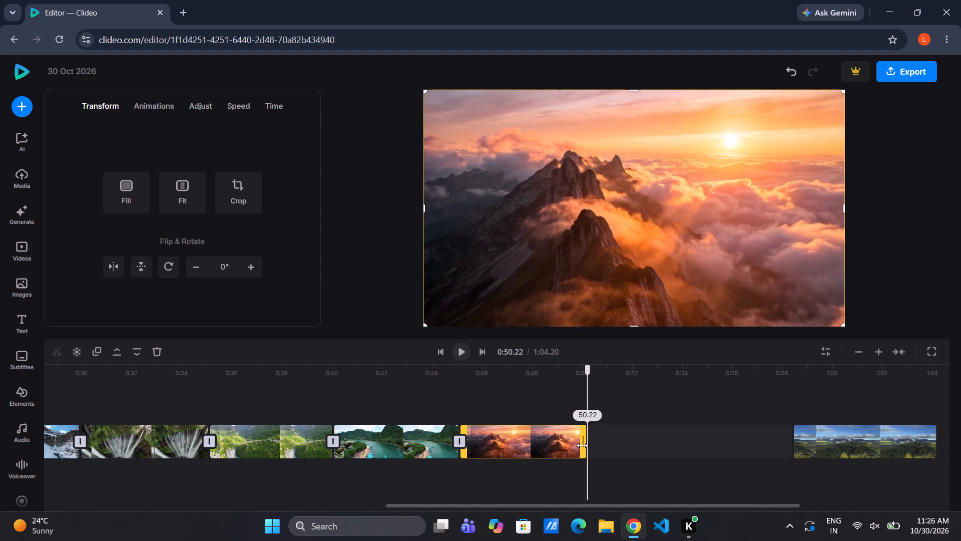
left_click_drag(582, 445, 578, 447)
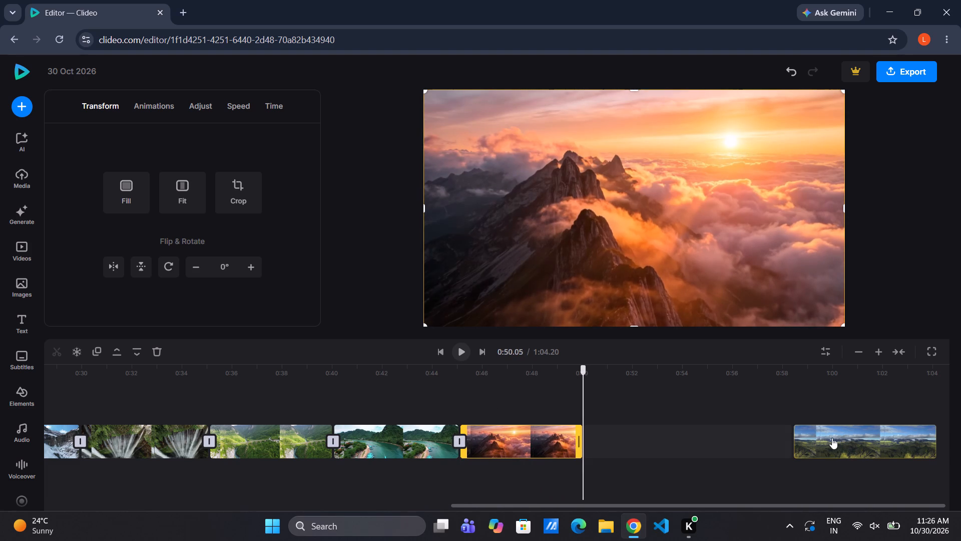
Place the green mountains clip directly after the sunset peaks clip and trim its end to about 55.12 seconds.
left_click_drag(832, 438, 624, 449)
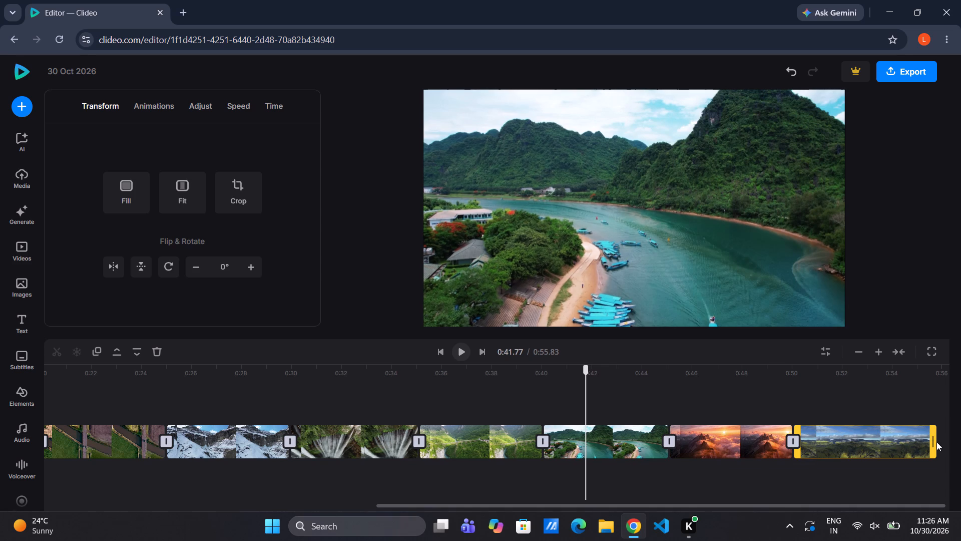
left_click_drag(932, 441, 913, 441)
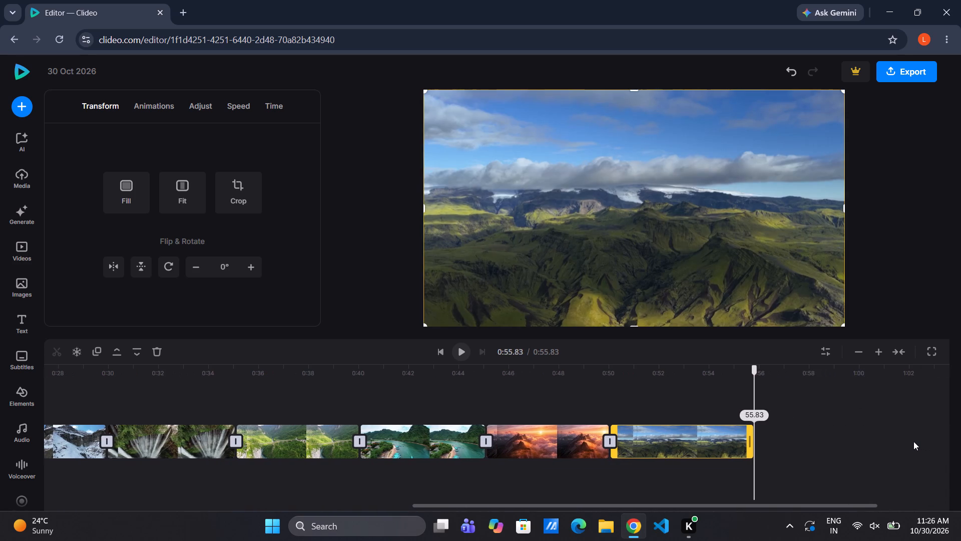
left_click_drag(913, 441, 731, 449)
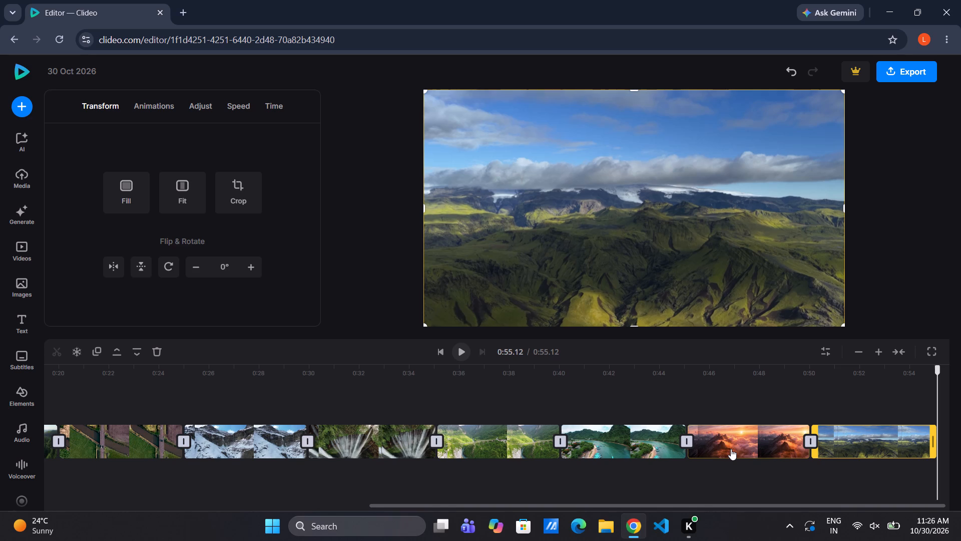
Look through the travel stock videos for further clips to use.
left_click(889, 400)
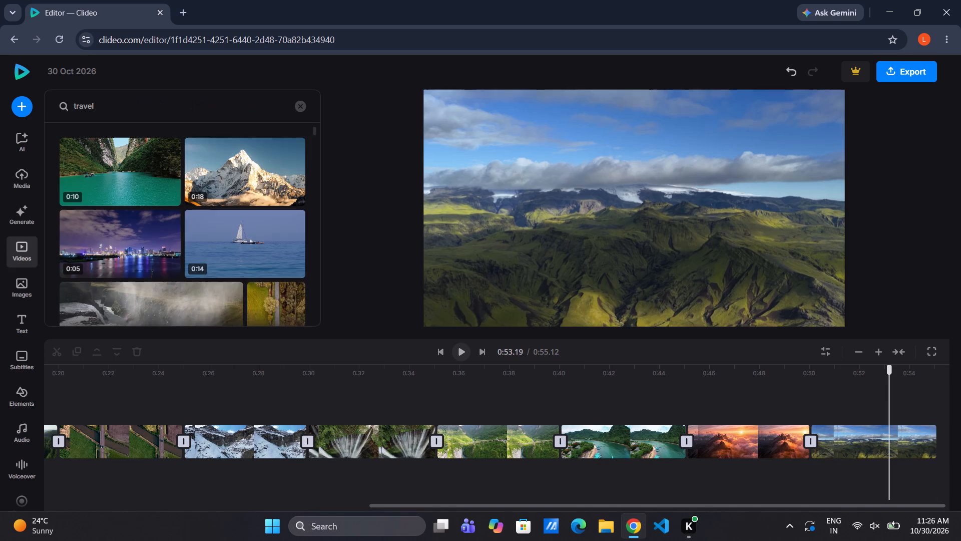
left_click(940, 445)
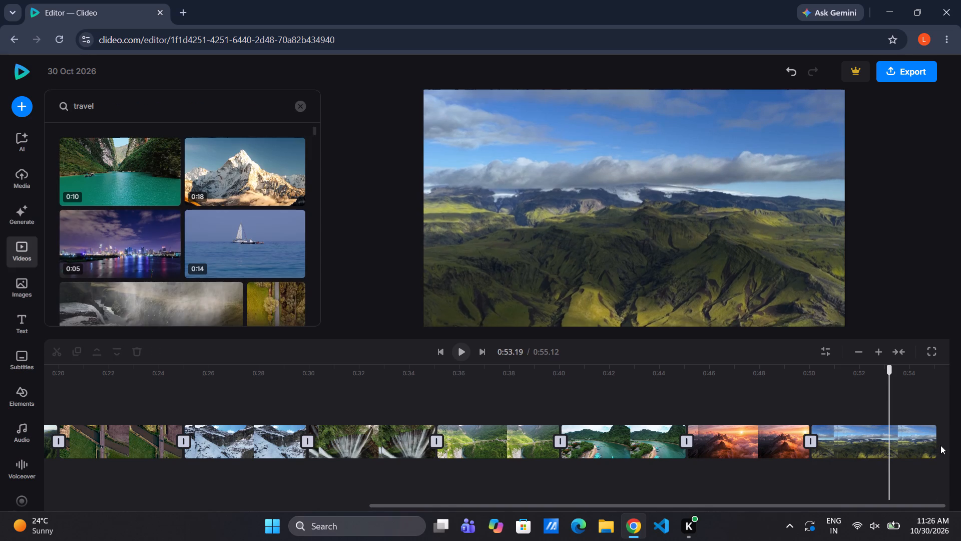
scroll(362, 218, "down", 2)
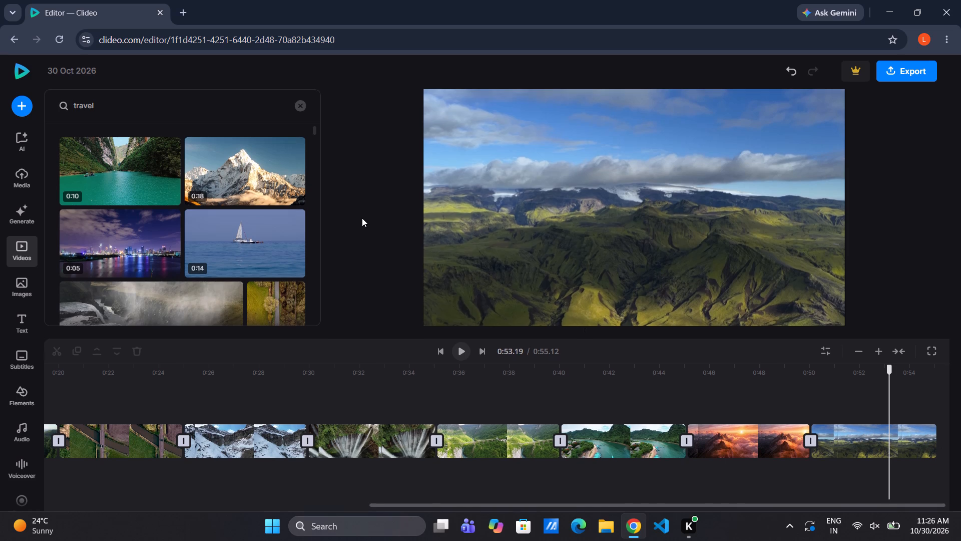
scroll(245, 229, "down", 6)
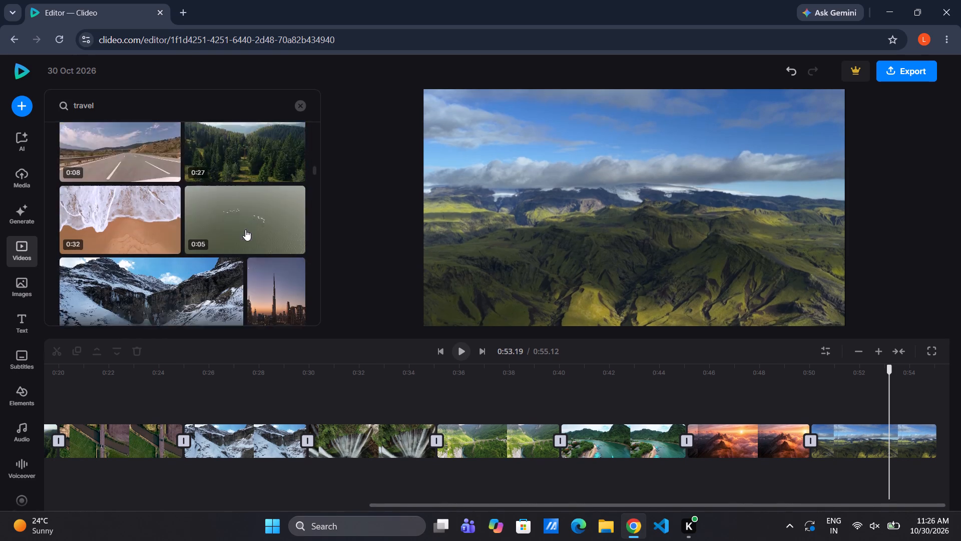
scroll(245, 229, "down", 5)
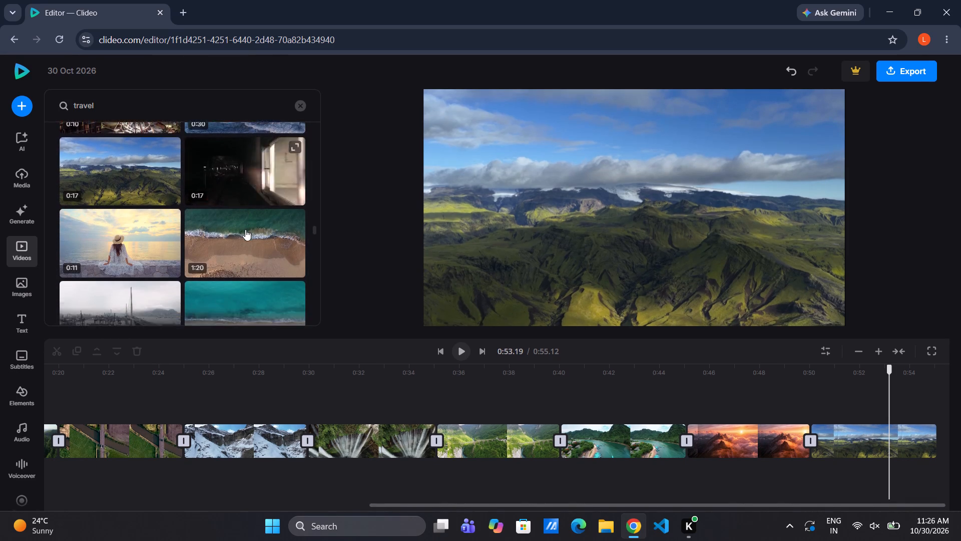
scroll(245, 229, "down", 2)
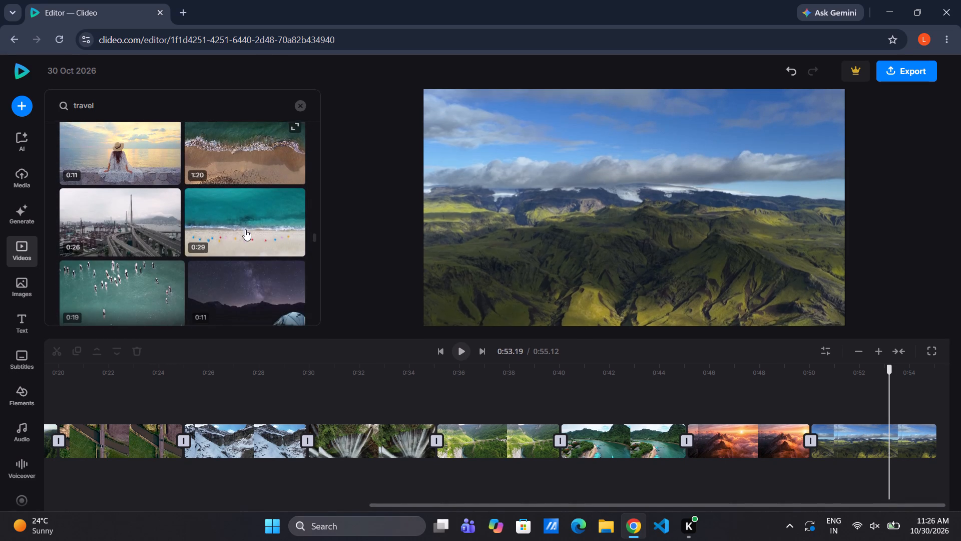
Apply the Fade animation to the opening desert clip for both its In and Out.
scroll(340, 423, "right", 9)
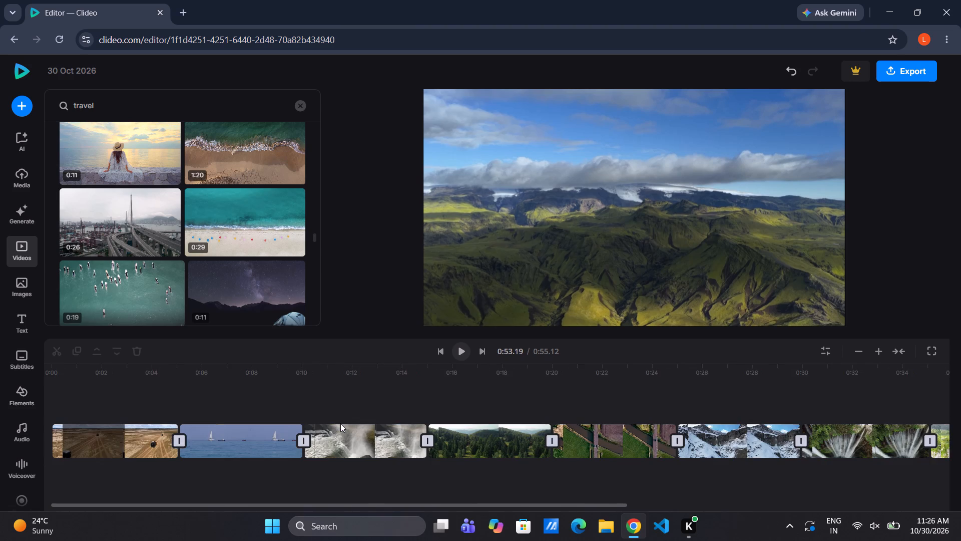
left_click(115, 438)
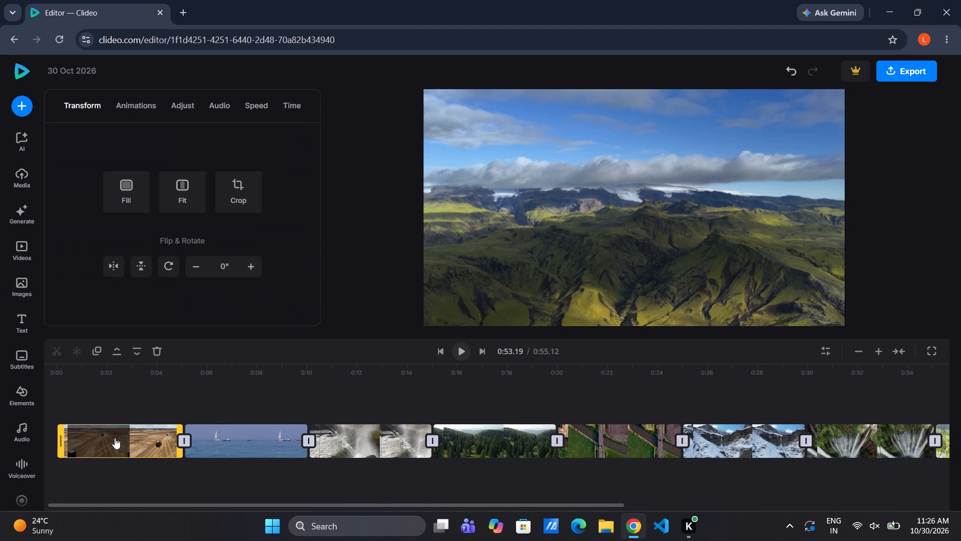
left_click(135, 107)
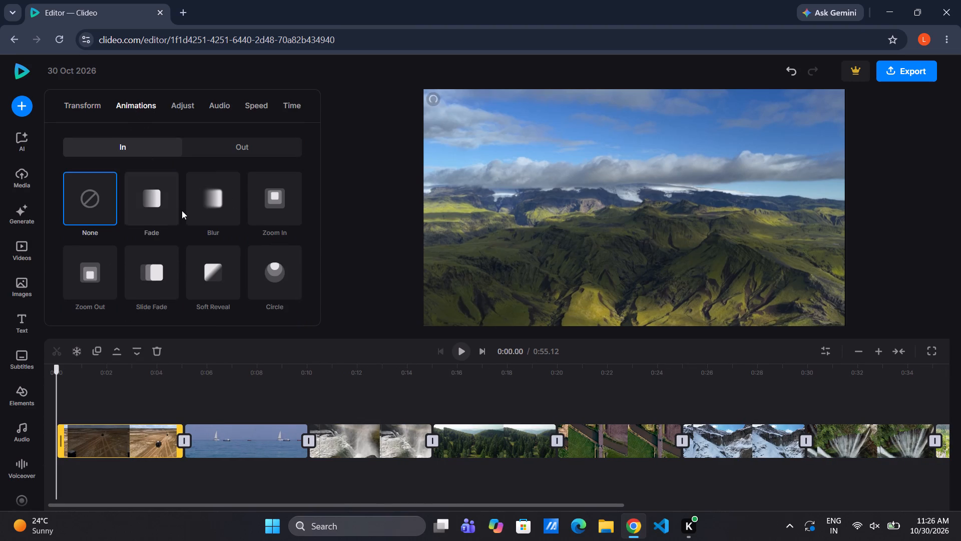
left_click(159, 207)
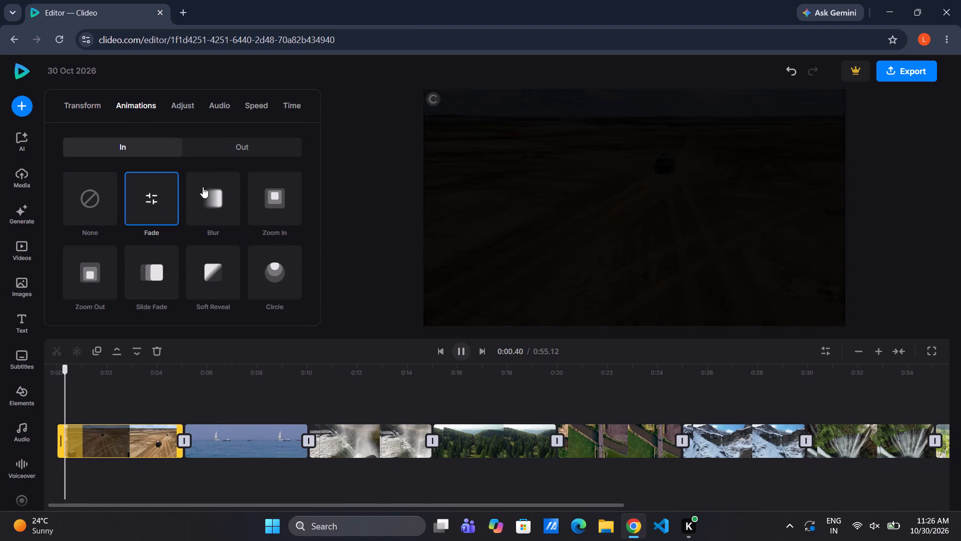
left_click(226, 149)
left_click(148, 195)
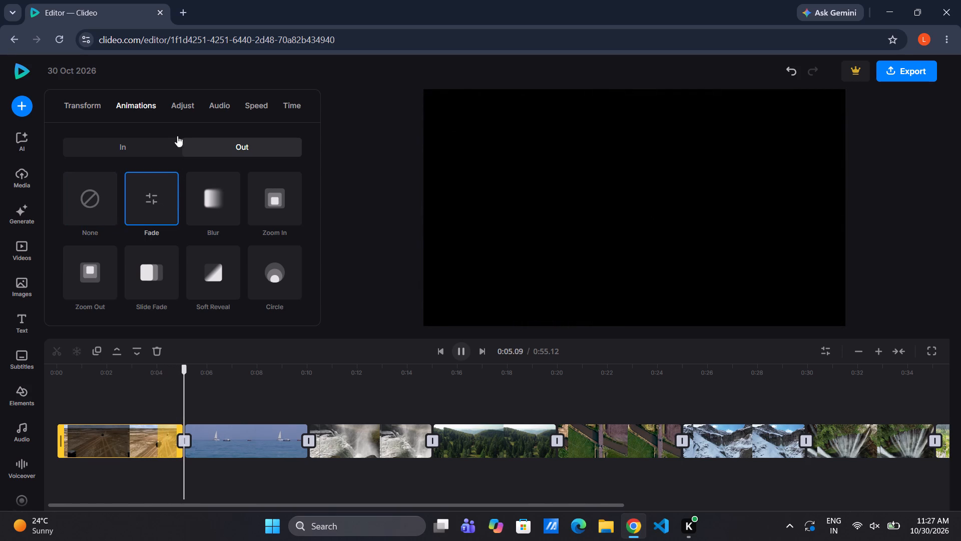
Adjust the opening desert clip to brightness 35, contrast 17 and saturation -15.
left_click(177, 111)
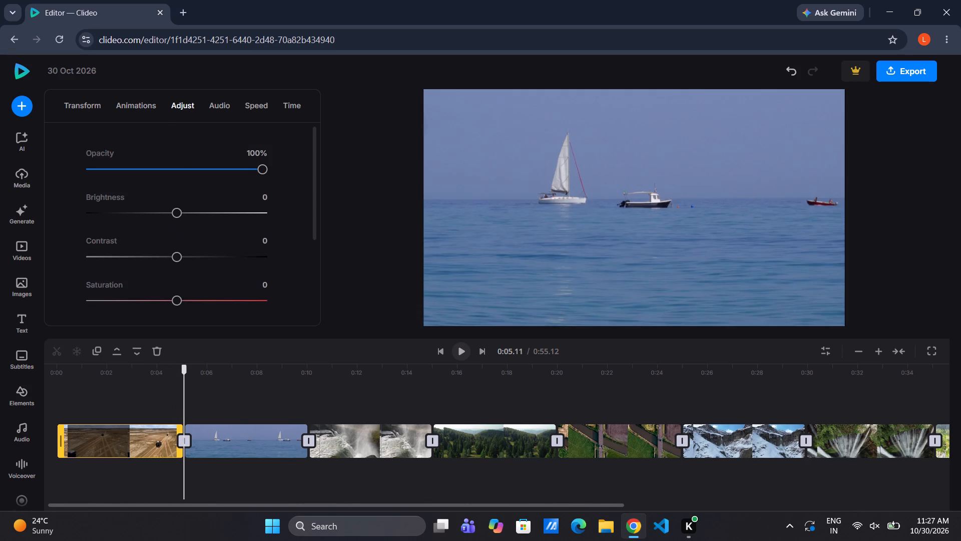
left_click_drag(183, 404, 97, 403)
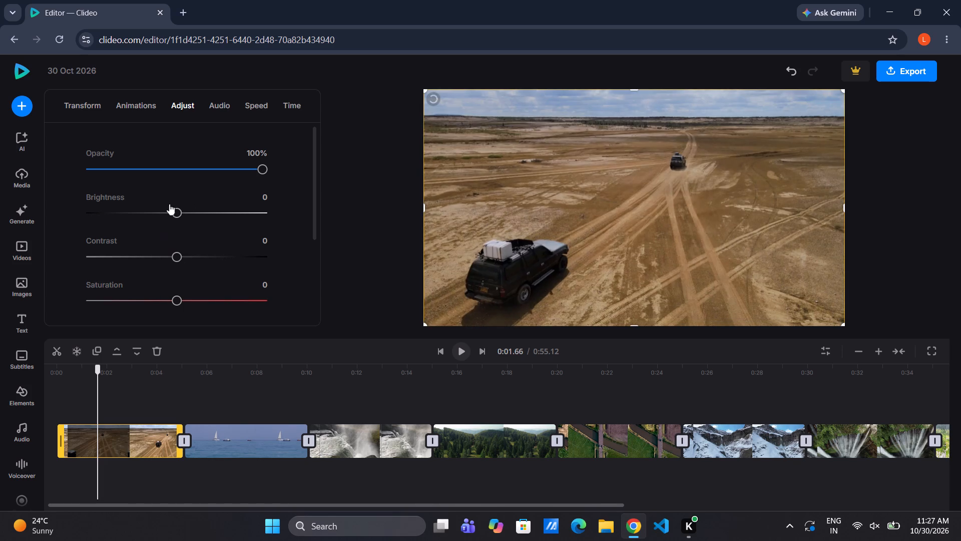
left_click_drag(178, 210, 183, 211)
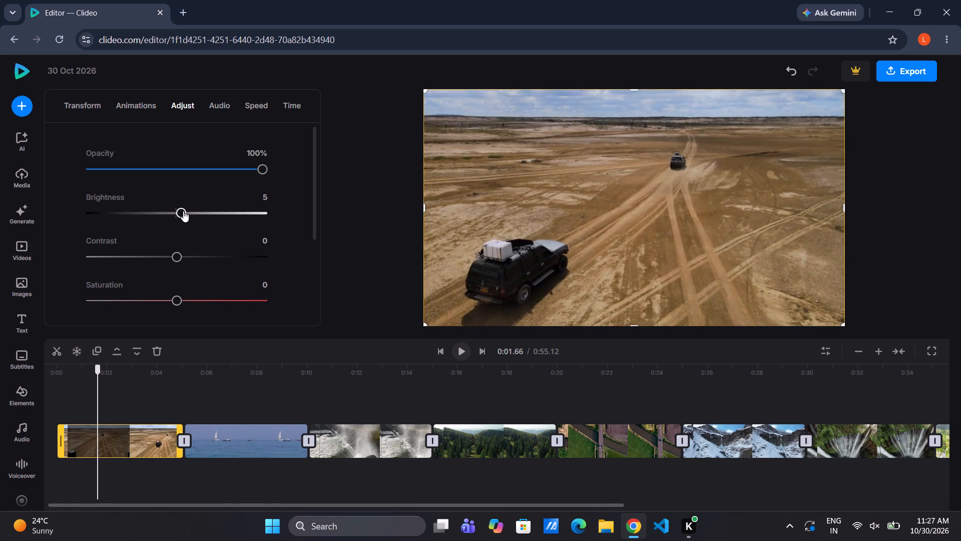
left_click_drag(183, 211, 208, 215)
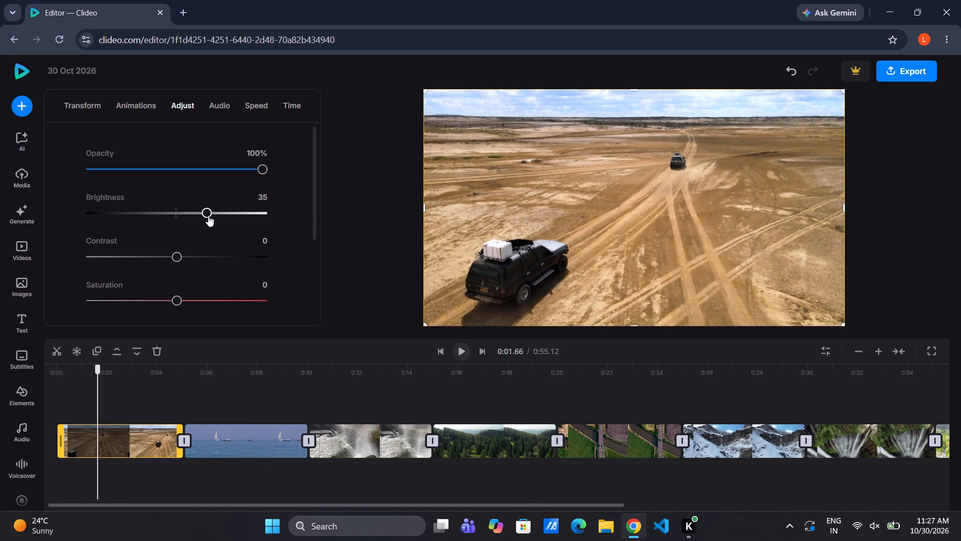
left_click_drag(174, 258, 184, 259)
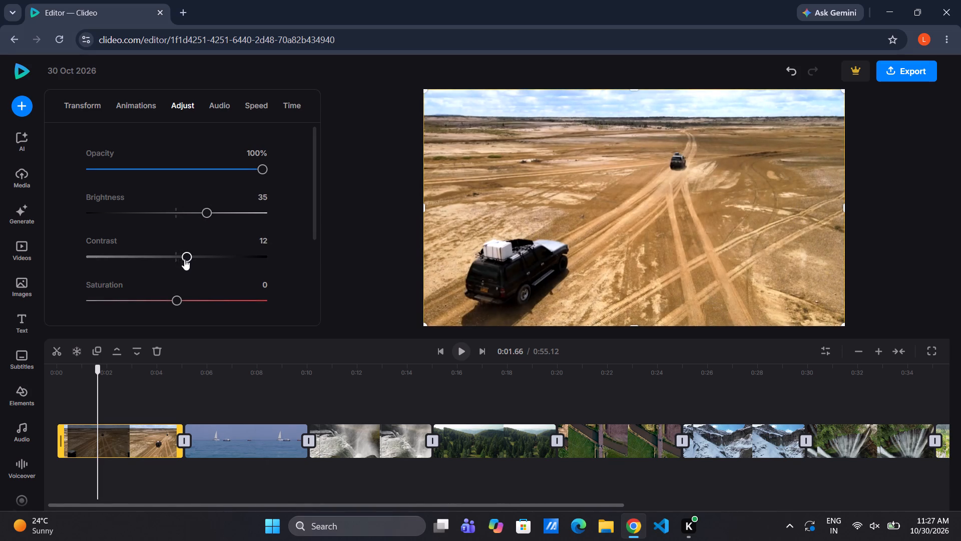
left_click_drag(184, 259, 196, 257)
left_click_drag(196, 257, 189, 257)
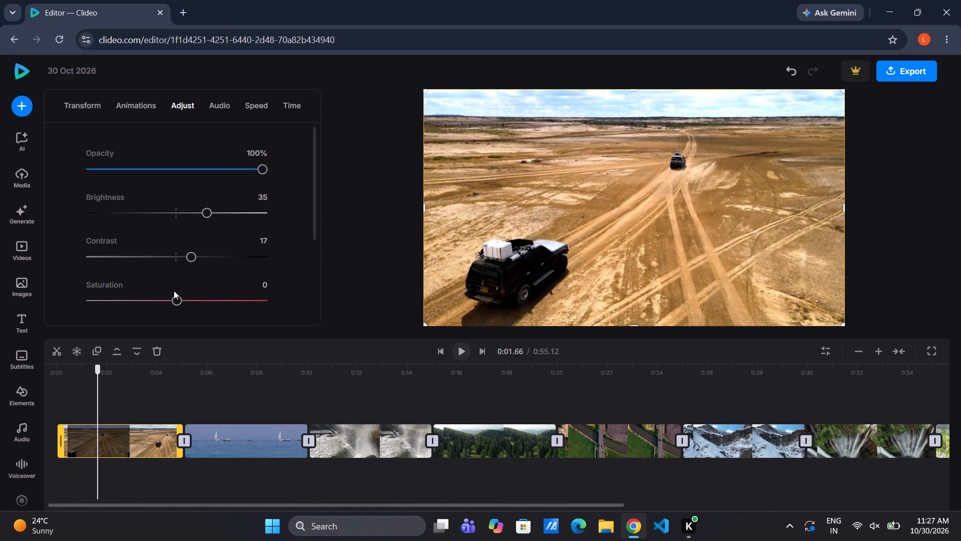
left_click_drag(172, 300, 155, 302)
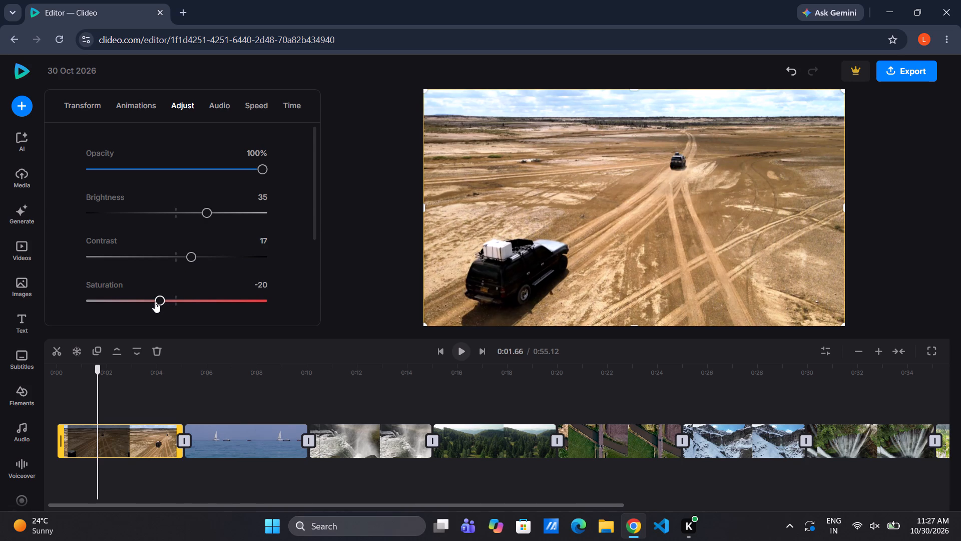
left_click_drag(155, 302, 162, 305)
left_click_drag(162, 305, 150, 305)
left_click_drag(150, 305, 159, 304)
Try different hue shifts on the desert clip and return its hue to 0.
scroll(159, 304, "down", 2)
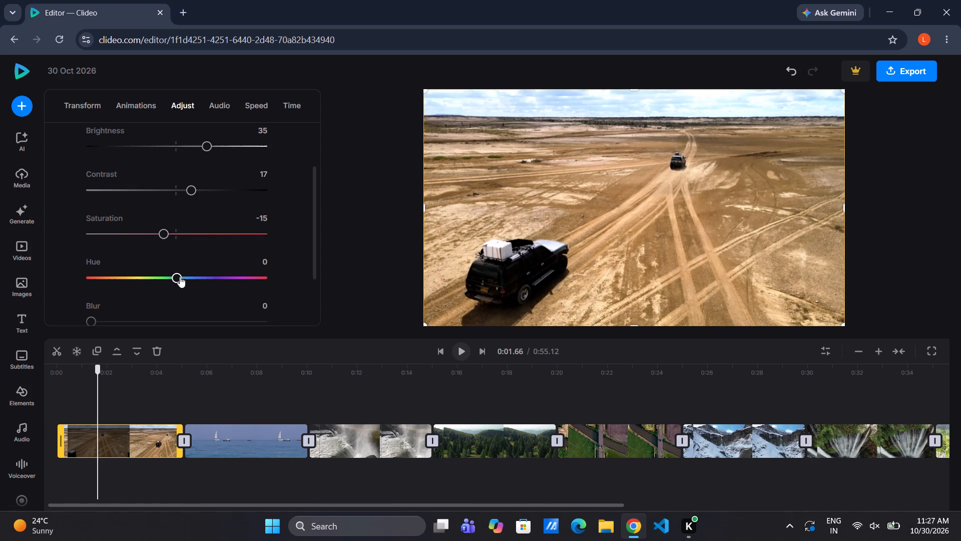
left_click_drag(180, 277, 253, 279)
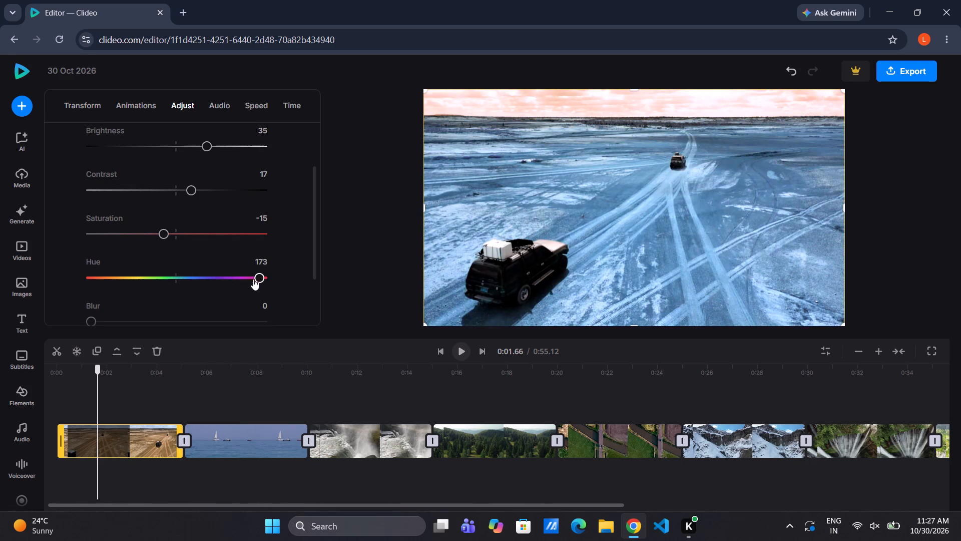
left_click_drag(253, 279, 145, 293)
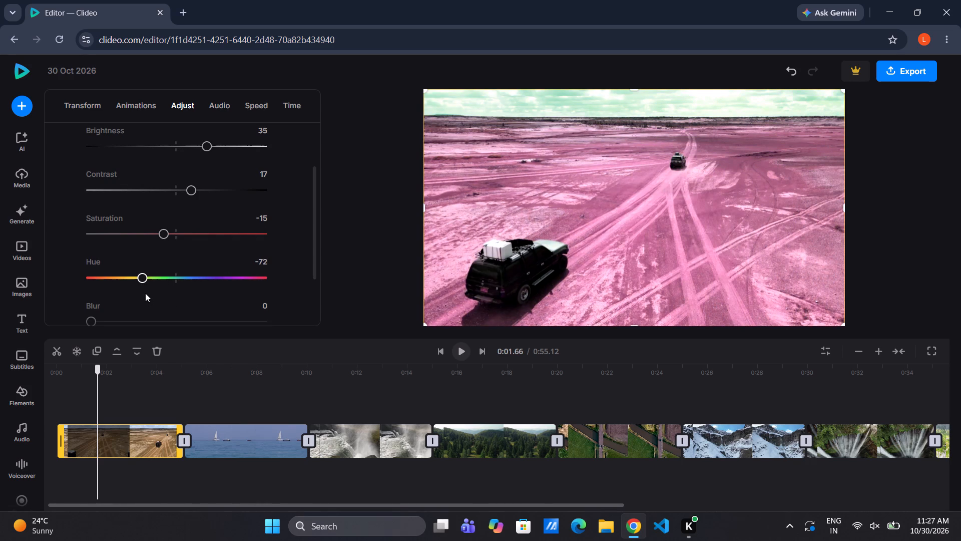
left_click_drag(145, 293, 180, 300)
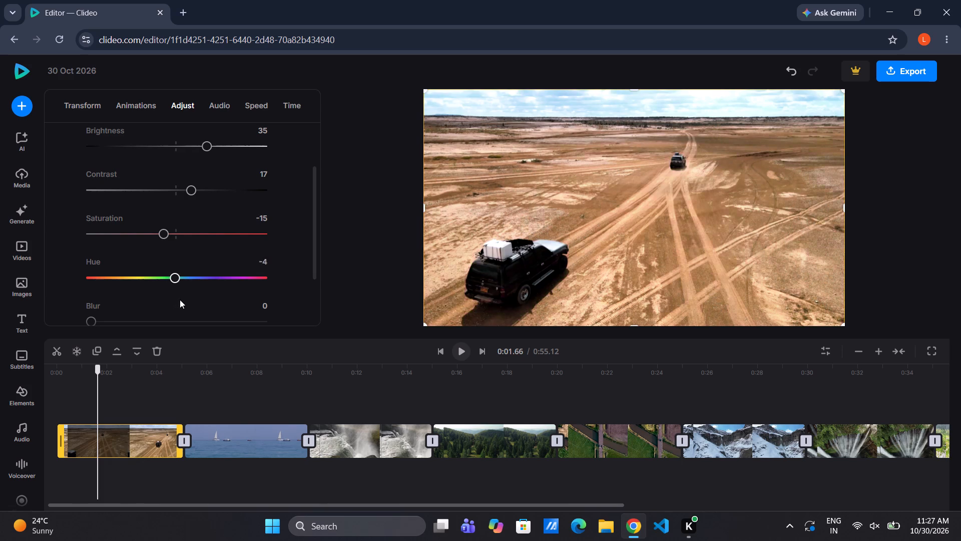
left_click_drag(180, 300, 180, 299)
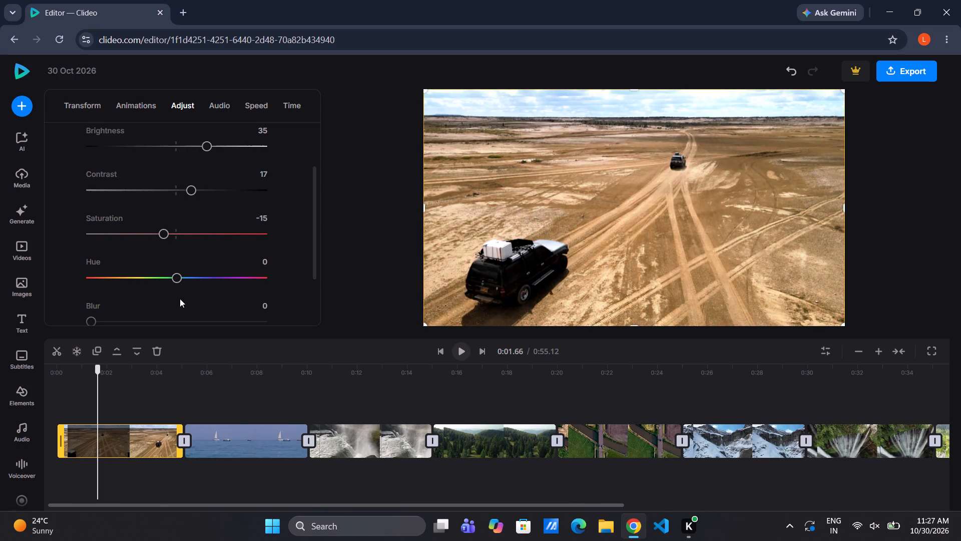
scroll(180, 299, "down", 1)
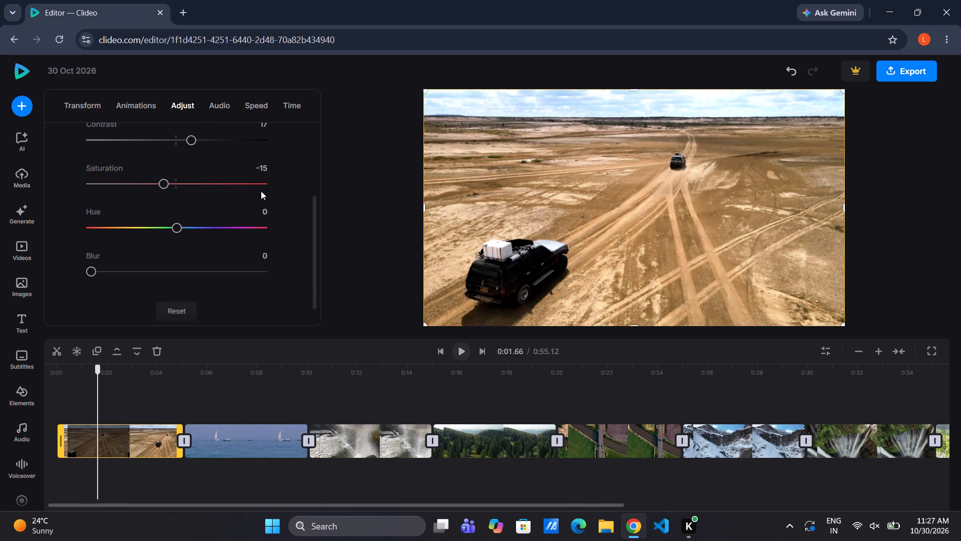
Apply the Blur animation to the sailboat sea clip for both its In and Out.
left_click(210, 435)
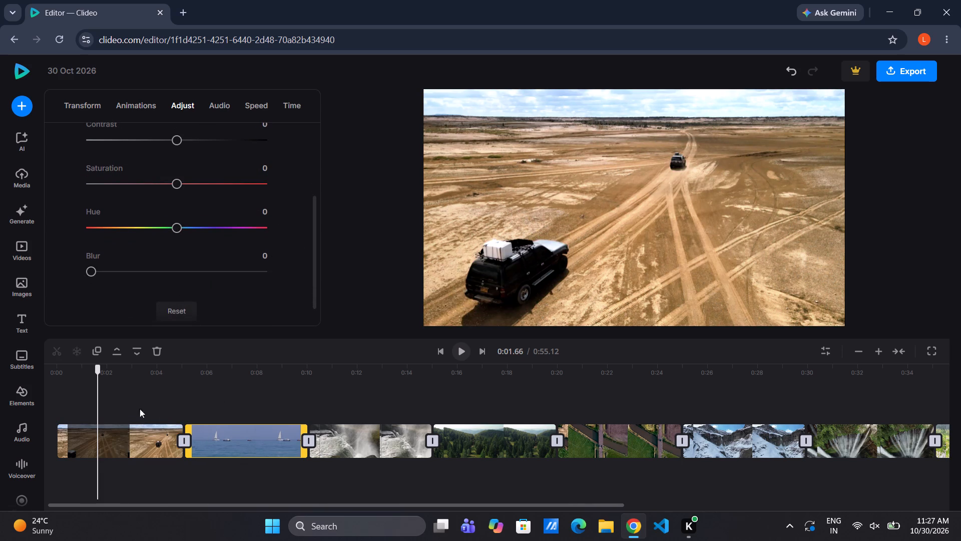
left_click_drag(96, 394, 209, 402)
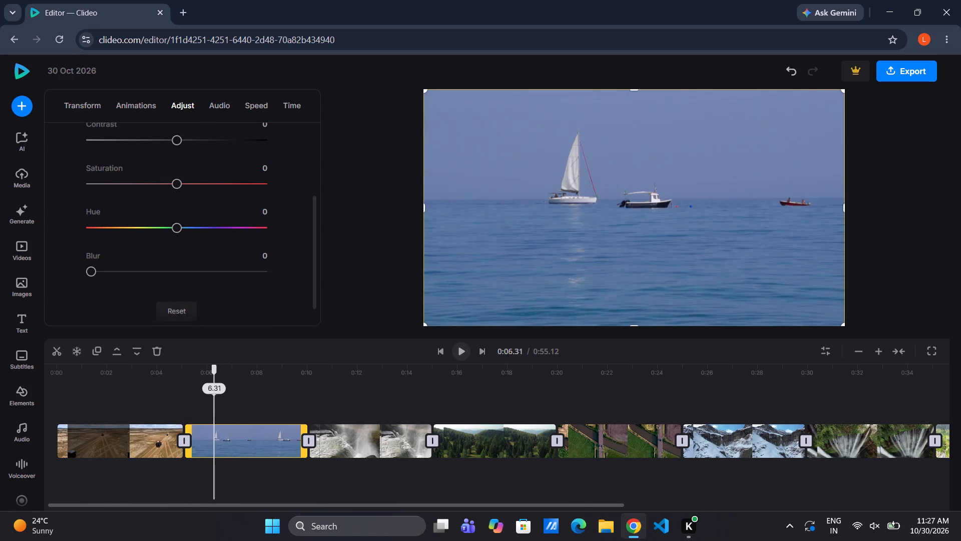
left_click_drag(209, 402, 206, 402)
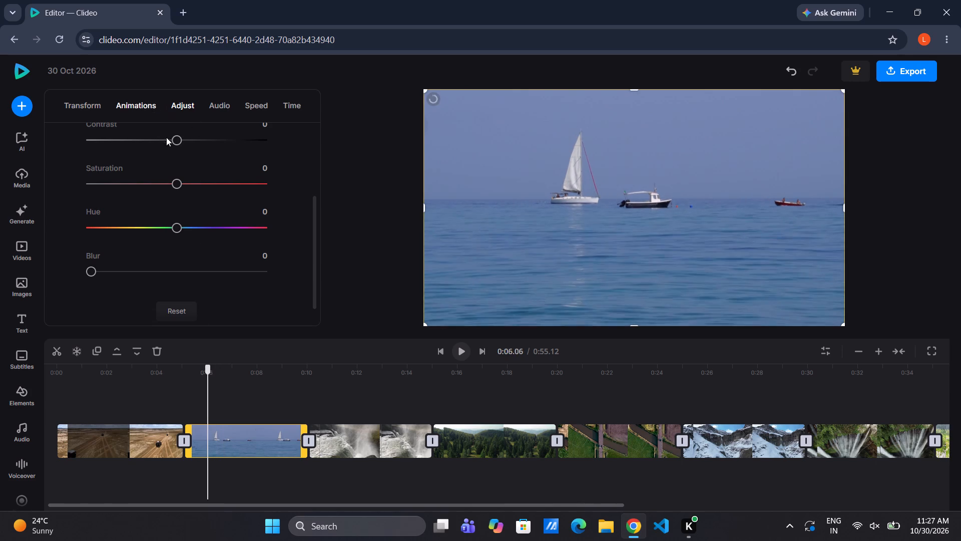
left_click(138, 106)
left_click(221, 202)
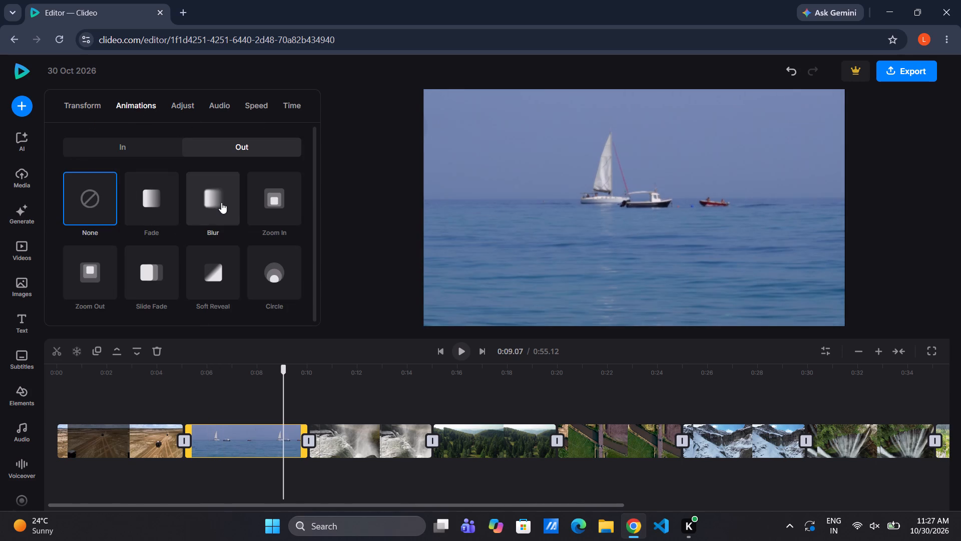
left_click(142, 137)
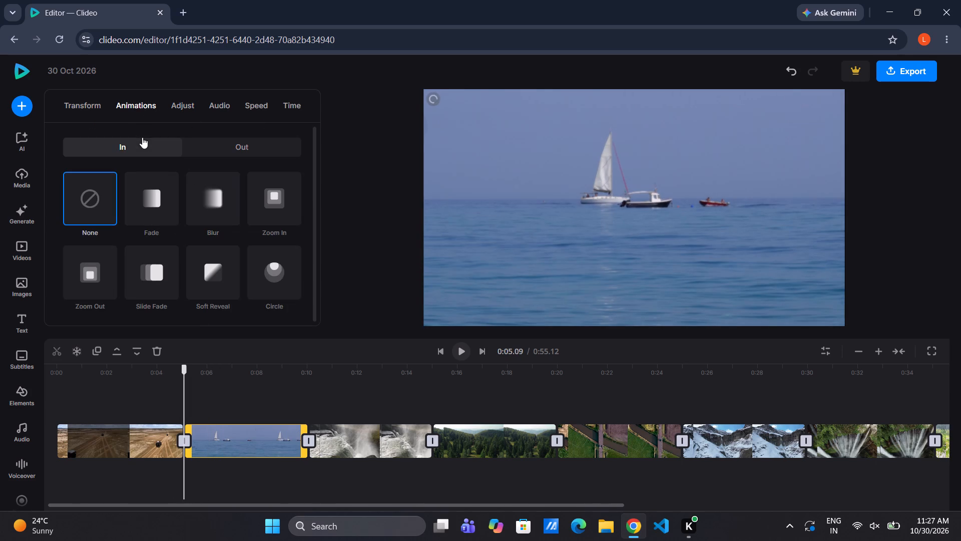
left_click(216, 207)
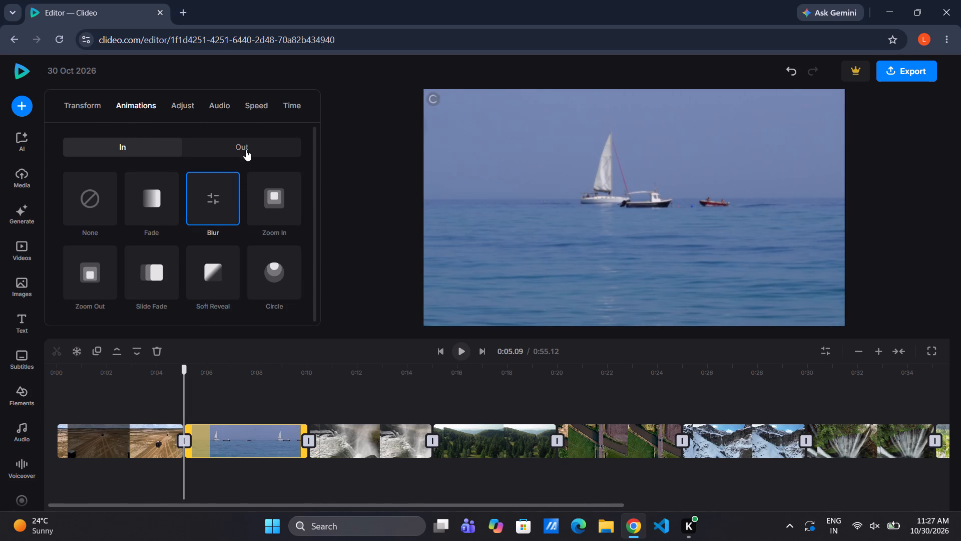
left_click(245, 145)
left_click(142, 141)
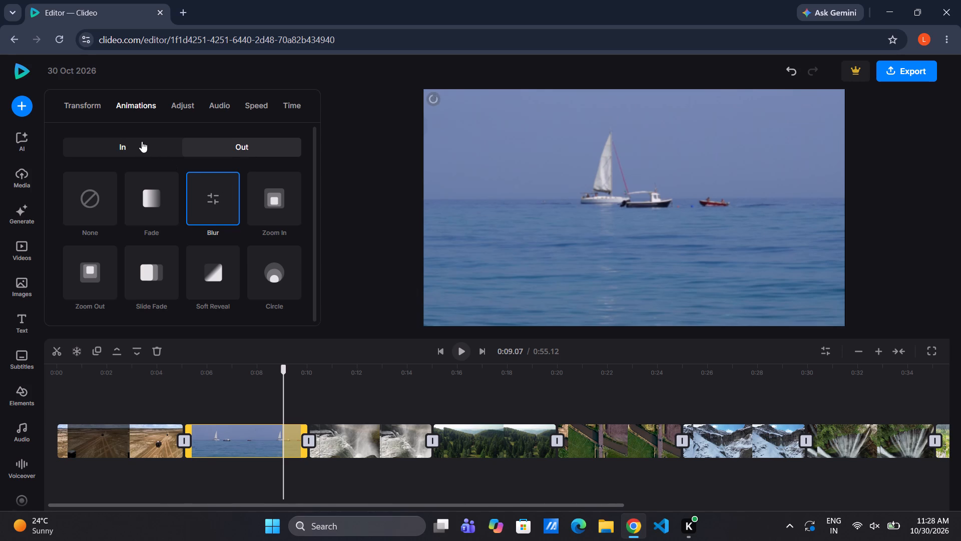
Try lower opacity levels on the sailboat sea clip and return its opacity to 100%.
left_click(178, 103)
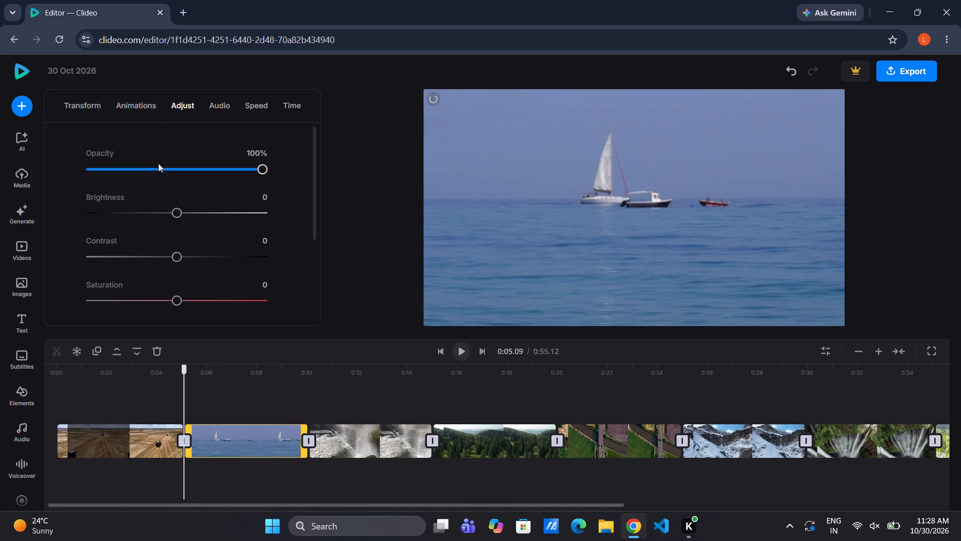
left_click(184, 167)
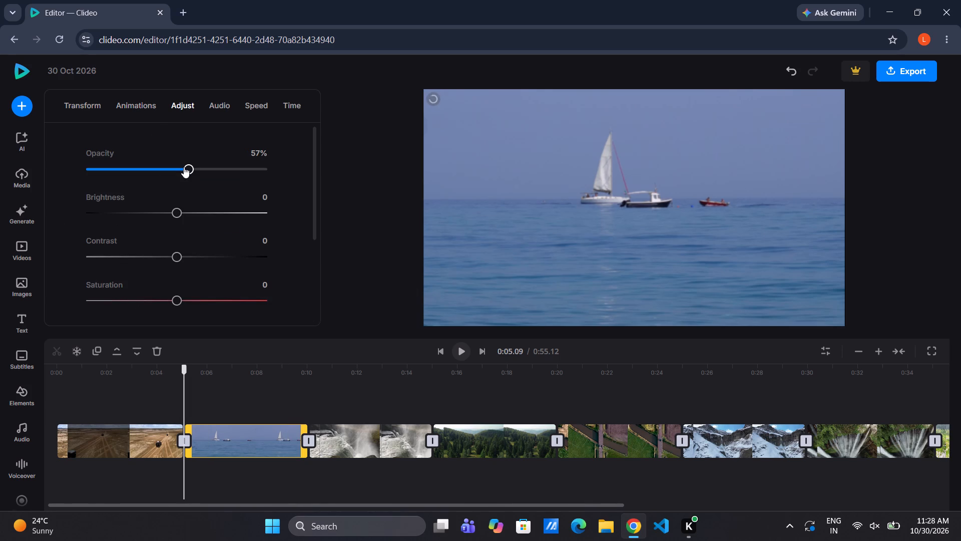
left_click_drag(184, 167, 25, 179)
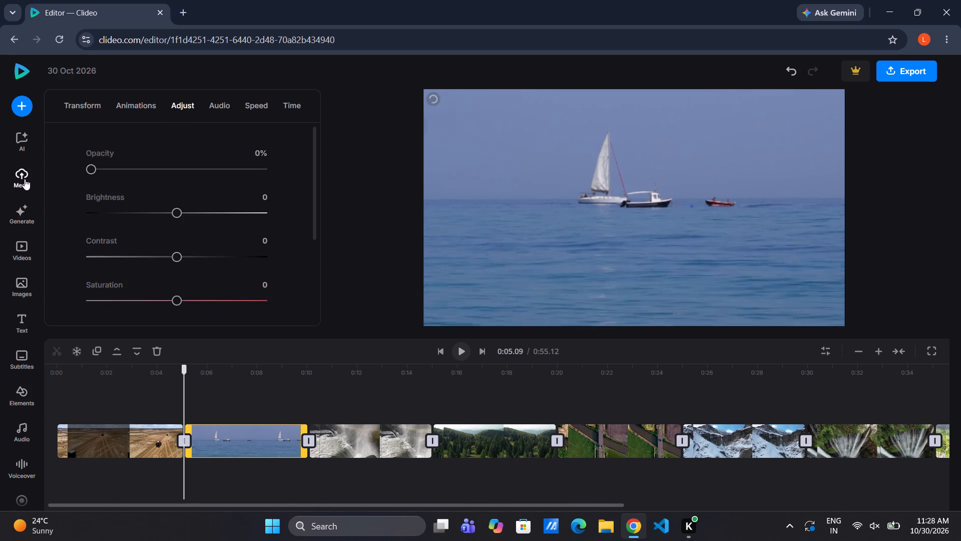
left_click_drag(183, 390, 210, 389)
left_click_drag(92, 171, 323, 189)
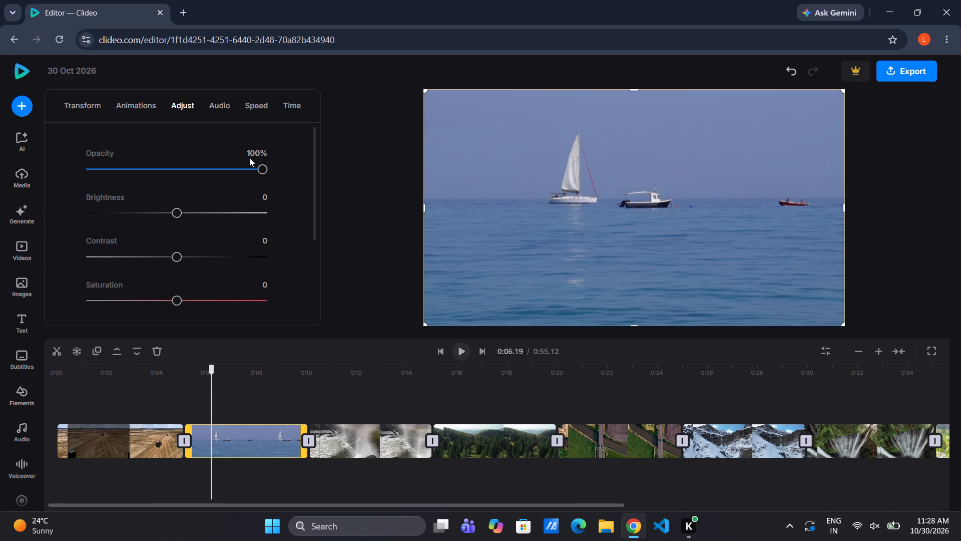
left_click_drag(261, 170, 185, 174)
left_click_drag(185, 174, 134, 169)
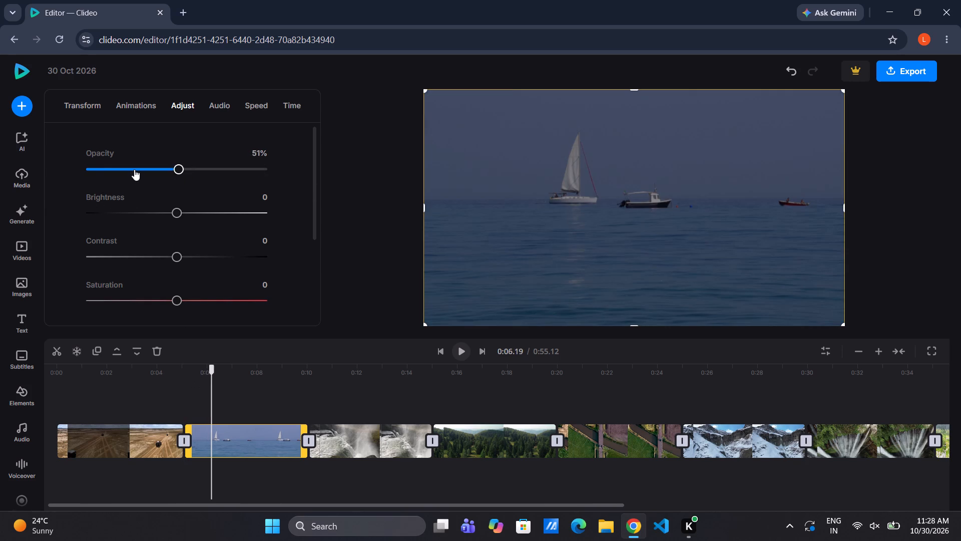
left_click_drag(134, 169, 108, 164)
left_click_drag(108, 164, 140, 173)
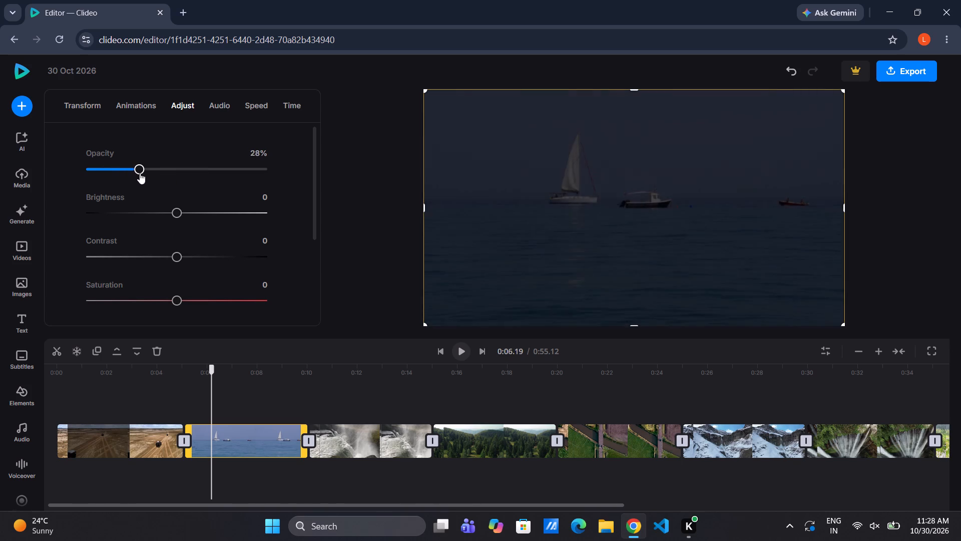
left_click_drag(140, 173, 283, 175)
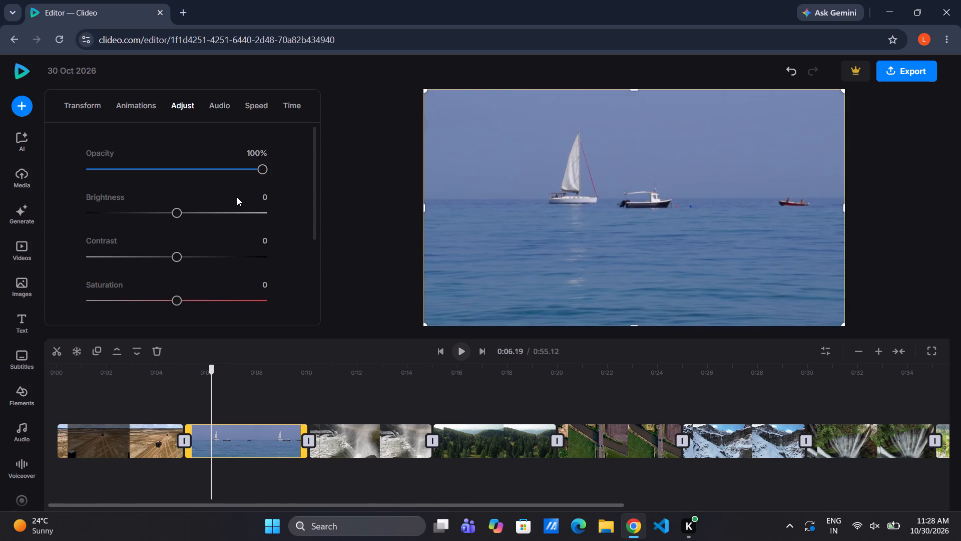
Adjust the sailboat sea clip to brightness 18, contrast 28 and saturation 41.
left_click_drag(176, 210, 190, 213)
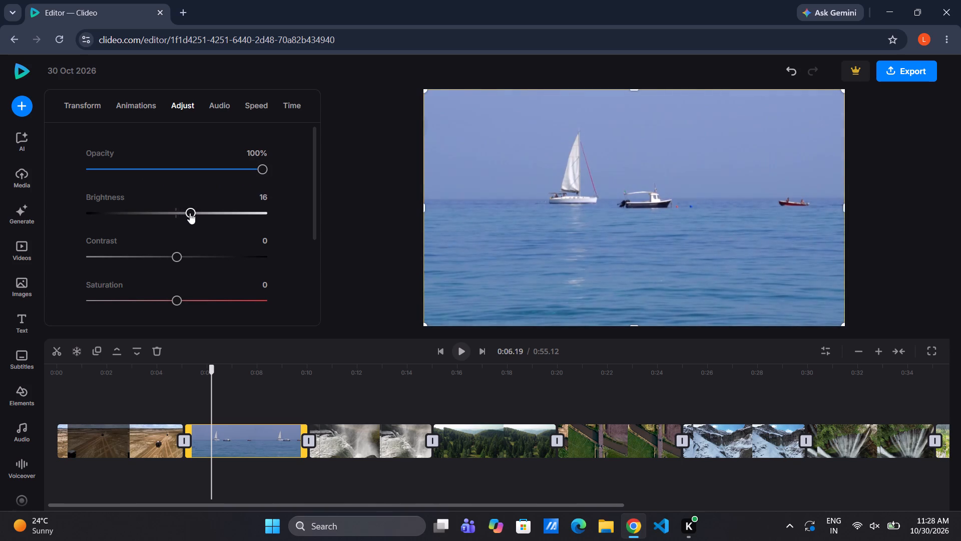
left_click_drag(190, 213, 190, 212)
left_click_drag(176, 250, 188, 250)
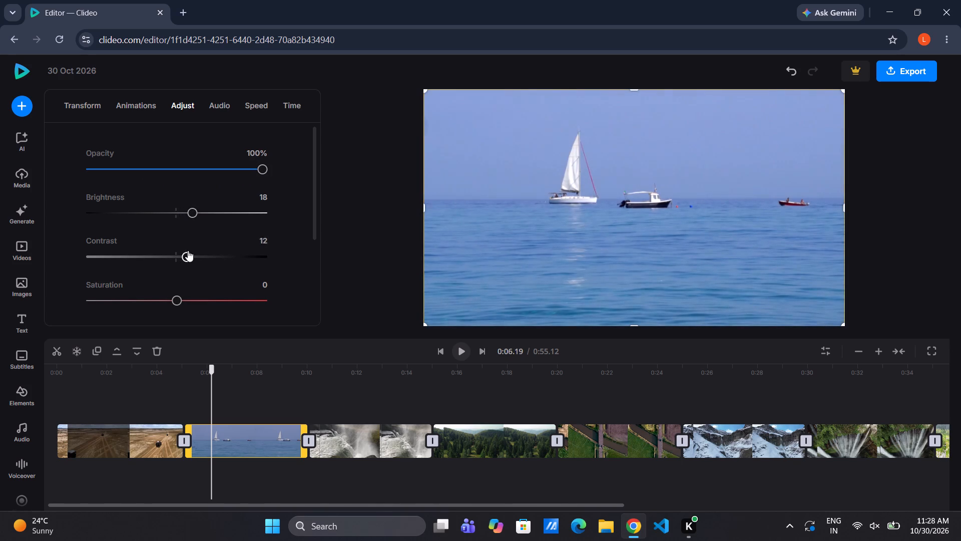
left_click_drag(188, 250, 200, 253)
left_click_drag(174, 303, 183, 302)
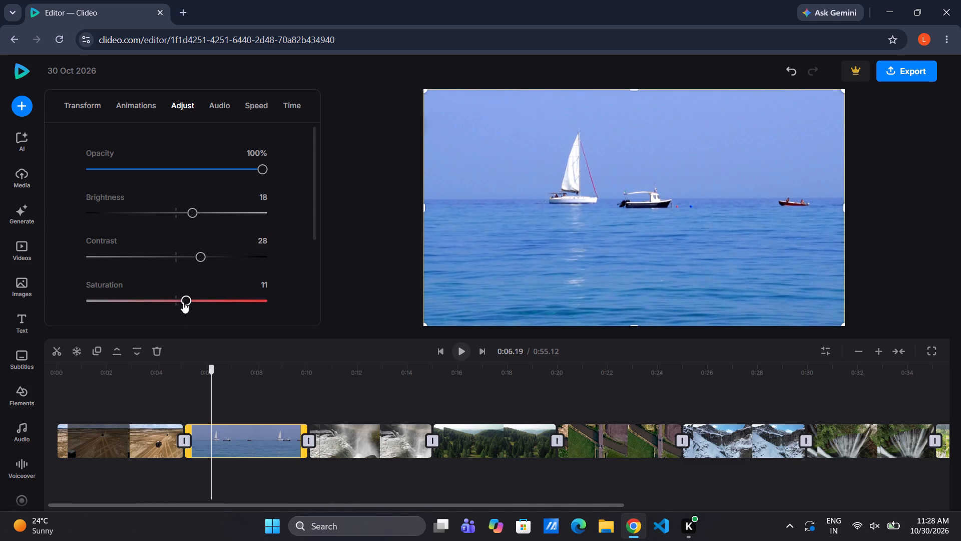
left_click_drag(183, 302, 173, 302)
left_click_drag(173, 302, 209, 303)
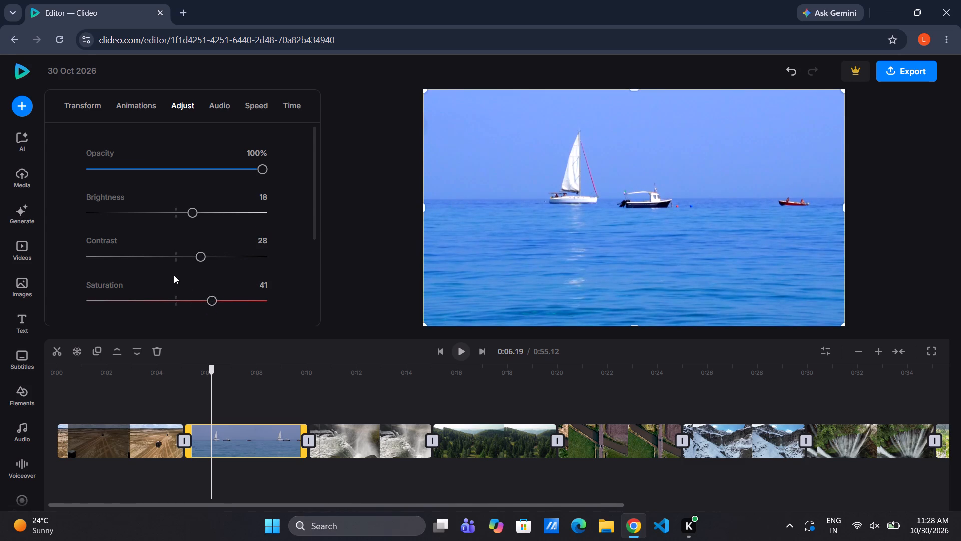
Try stronger hue shifts on the sailboat sea clip and settle its hue at 10.
scroll(174, 275, "down", 2)
left_click_drag(179, 232, 183, 231)
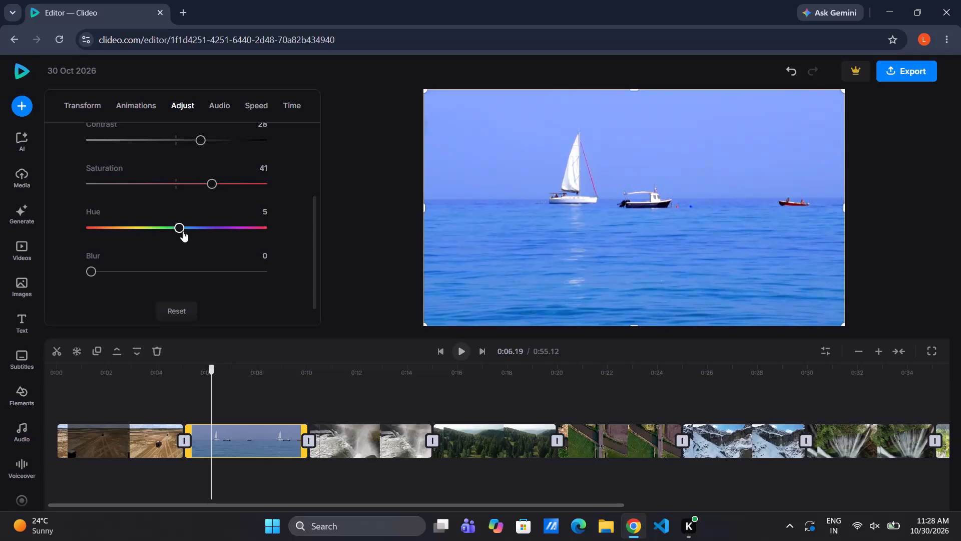
left_click_drag(183, 231, 198, 232)
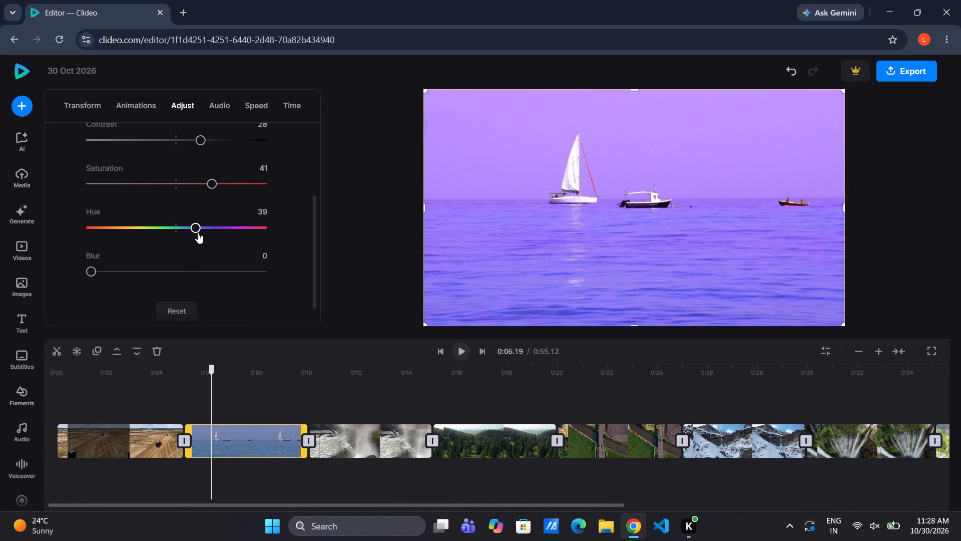
left_click_drag(198, 232, 190, 232)
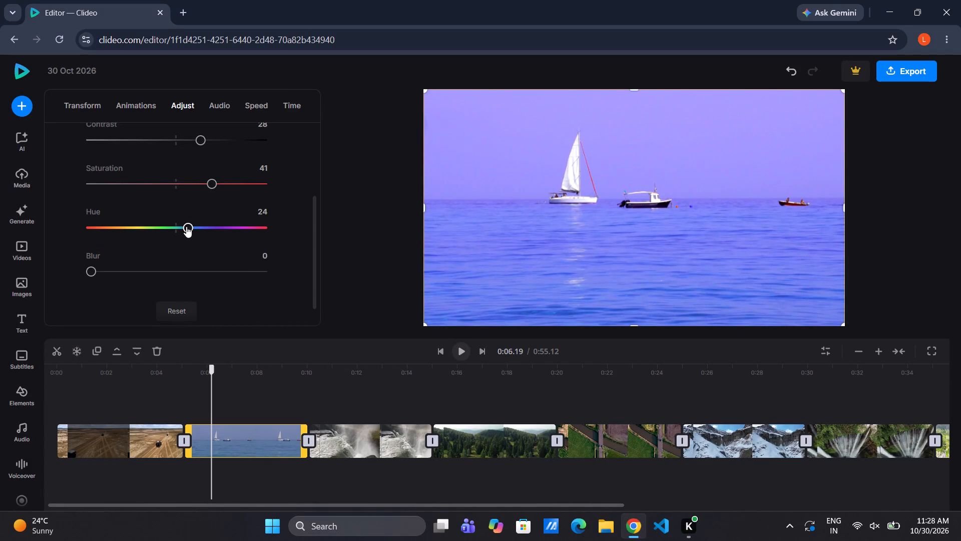
left_click_drag(190, 225, 183, 226)
left_click(182, 249)
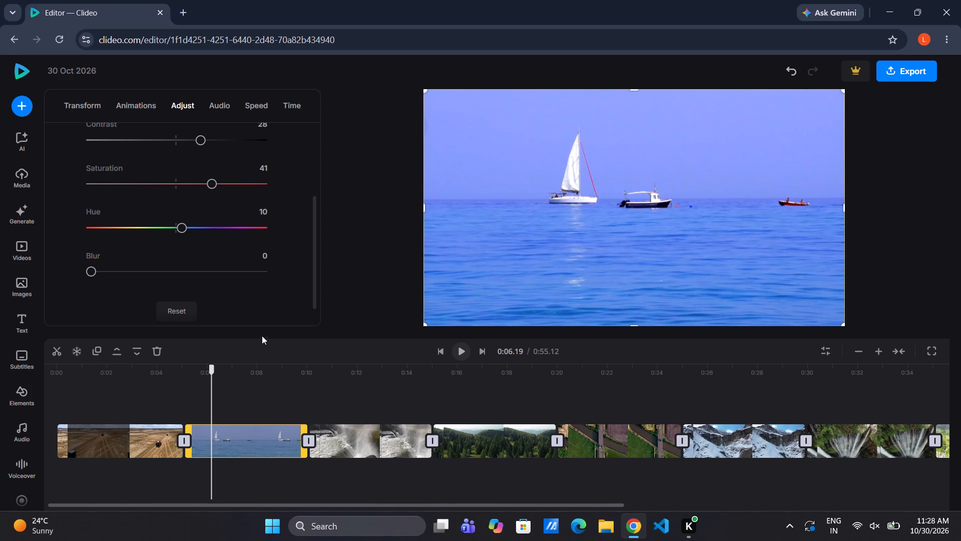
Apply the Zoom In animation to the waterfall clip after the sailboat clip, for both its In and Out.
left_click(138, 108)
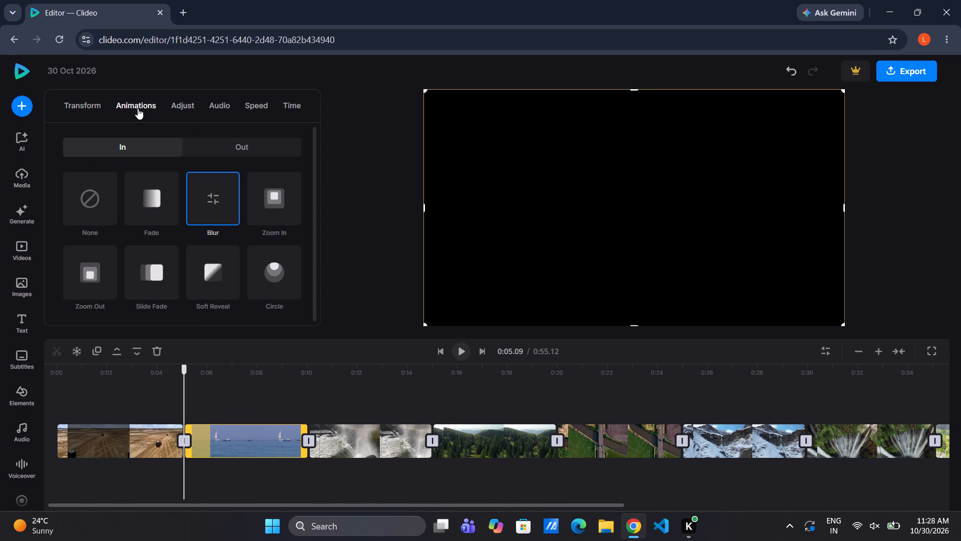
left_click(224, 146)
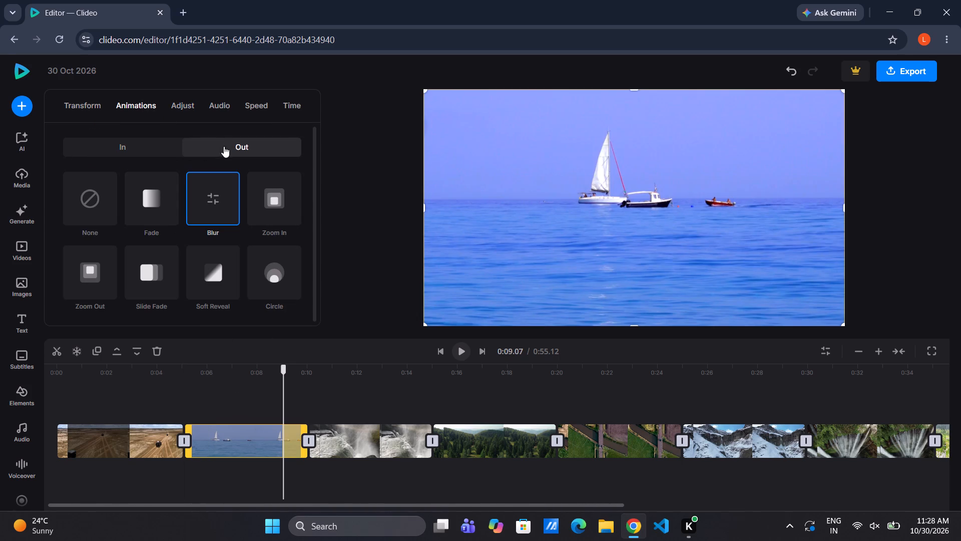
left_click(129, 146)
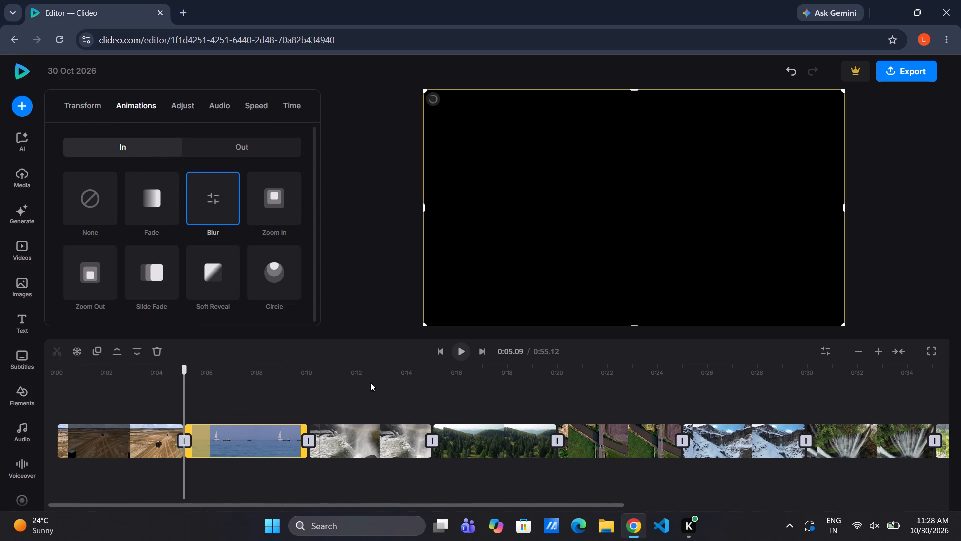
left_click(359, 438)
left_click_drag(310, 406, 312, 407)
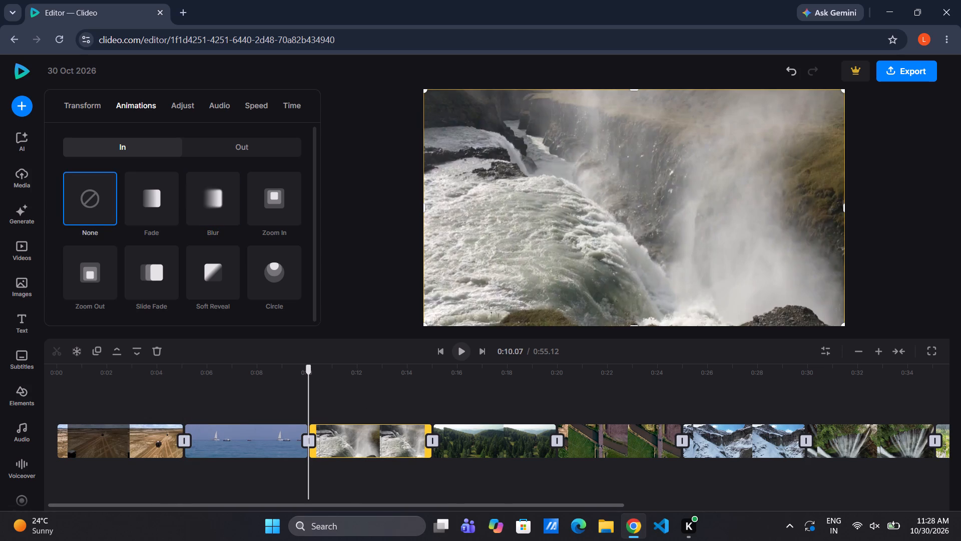
left_click_drag(312, 407, 336, 411)
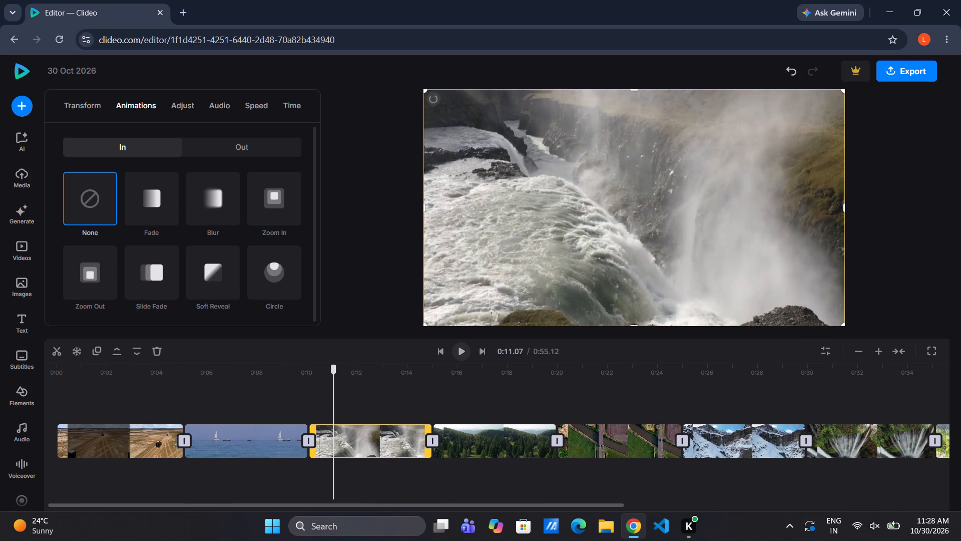
left_click(287, 211)
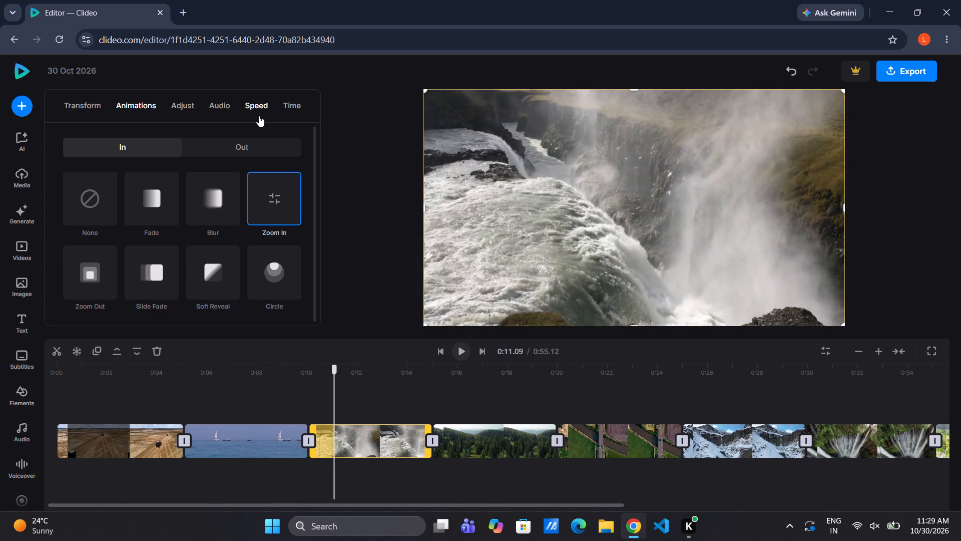
left_click(218, 144)
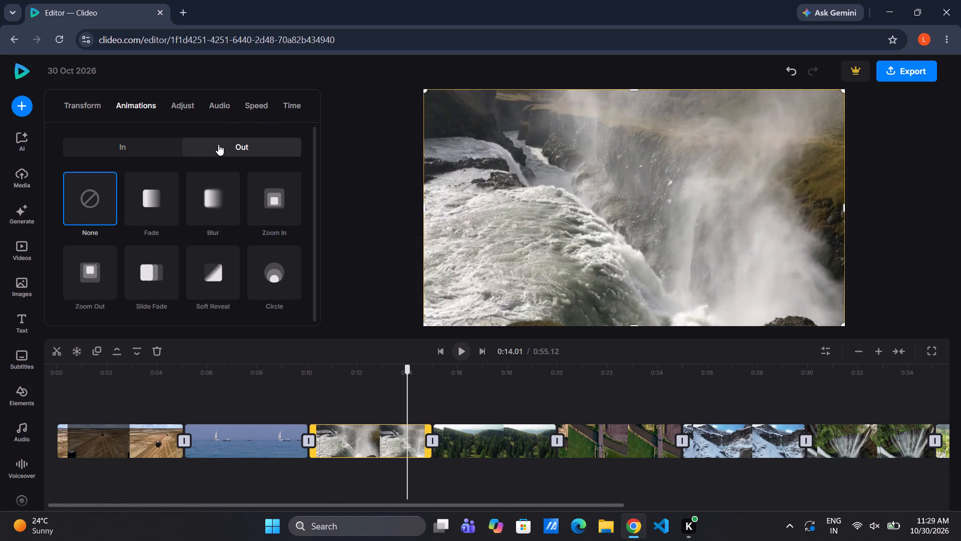
left_click(279, 216)
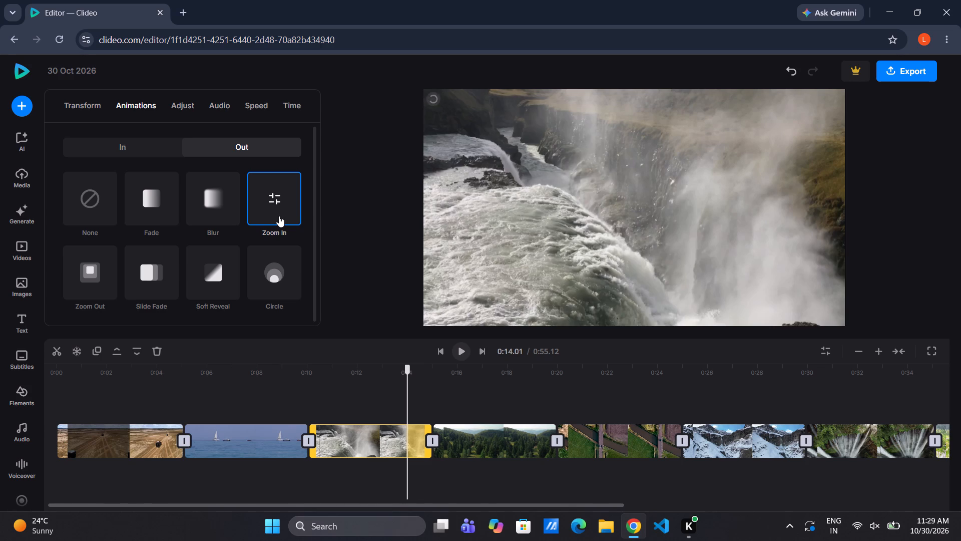
left_click(129, 139)
left_click(246, 142)
Try different brightness levels on the waterfall clip and settle its brightness at 29.
left_click(192, 111)
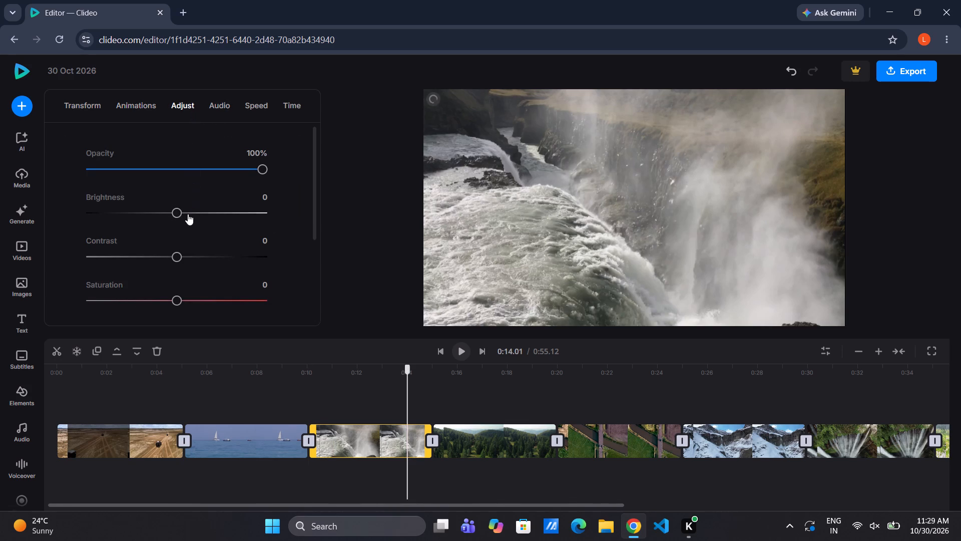
left_click_drag(172, 209, 202, 205)
left_click_drag(202, 205, 307, 211)
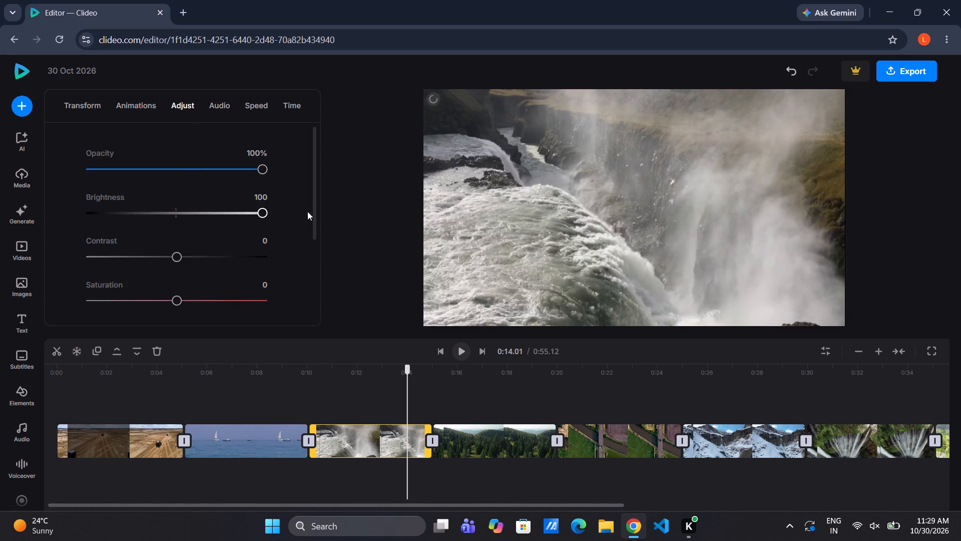
left_click_drag(307, 211, 85, 231)
left_click_drag(85, 231, 178, 228)
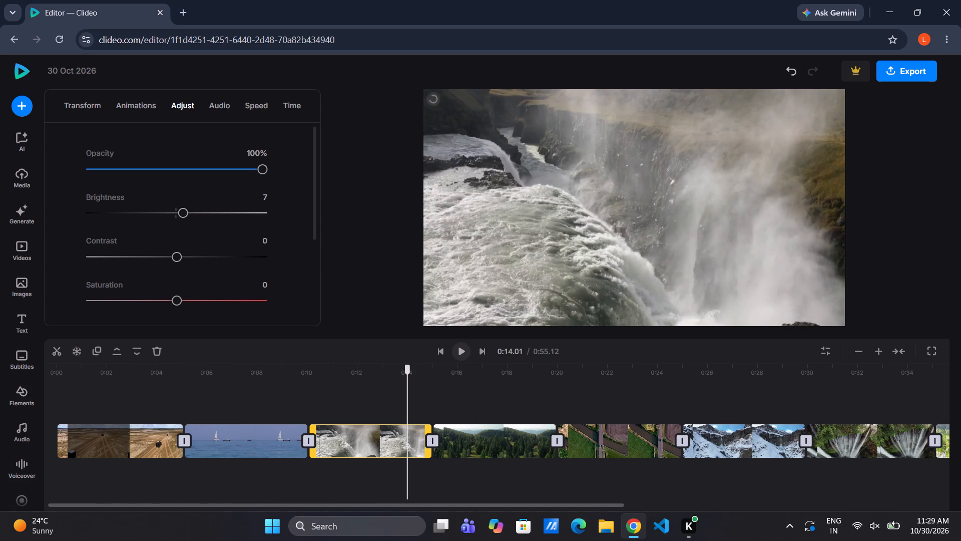
left_click_drag(411, 390, 333, 393)
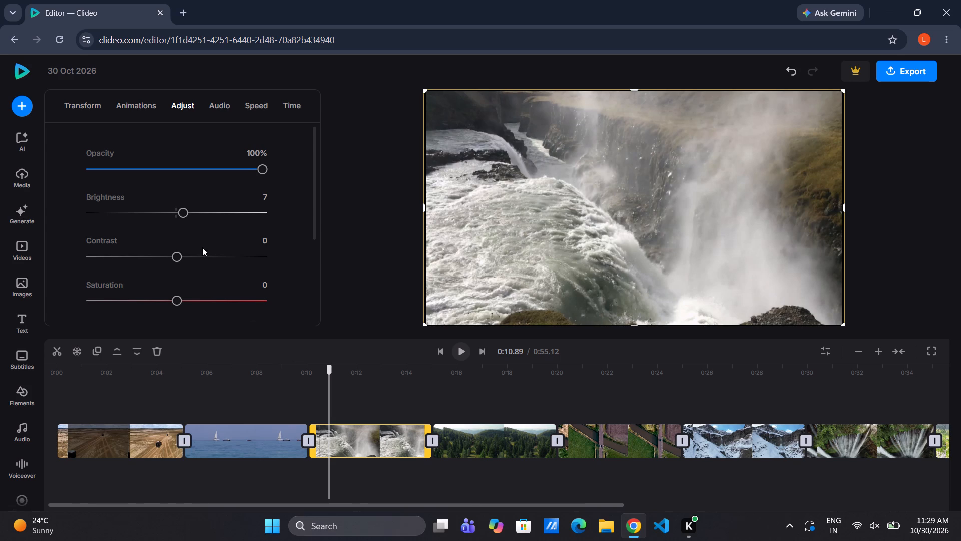
left_click_drag(183, 215, 212, 215)
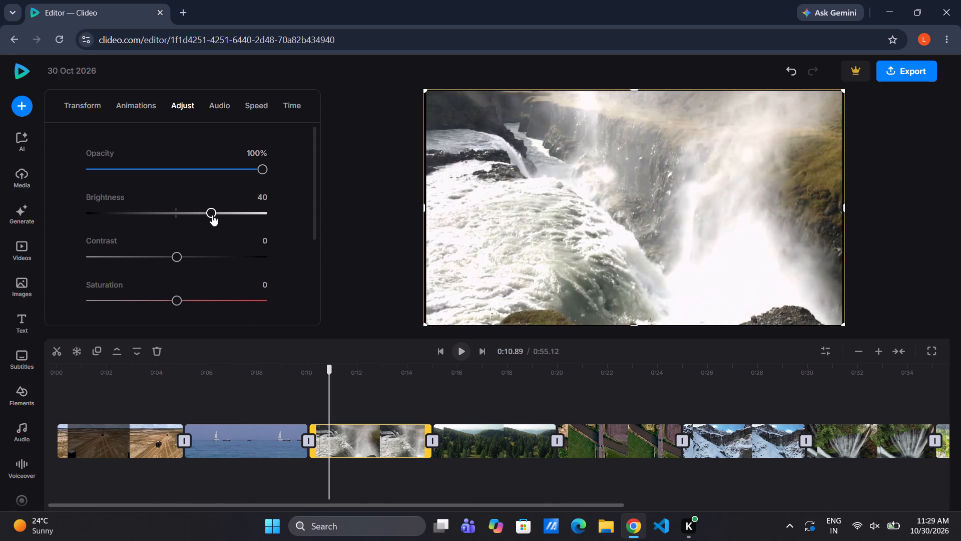
left_click_drag(212, 215, 213, 219)
left_click_drag(213, 219, 202, 216)
Set the waterfall clip's contrast to 12 and its hue to 1.
left_click_drag(171, 257, 172, 252)
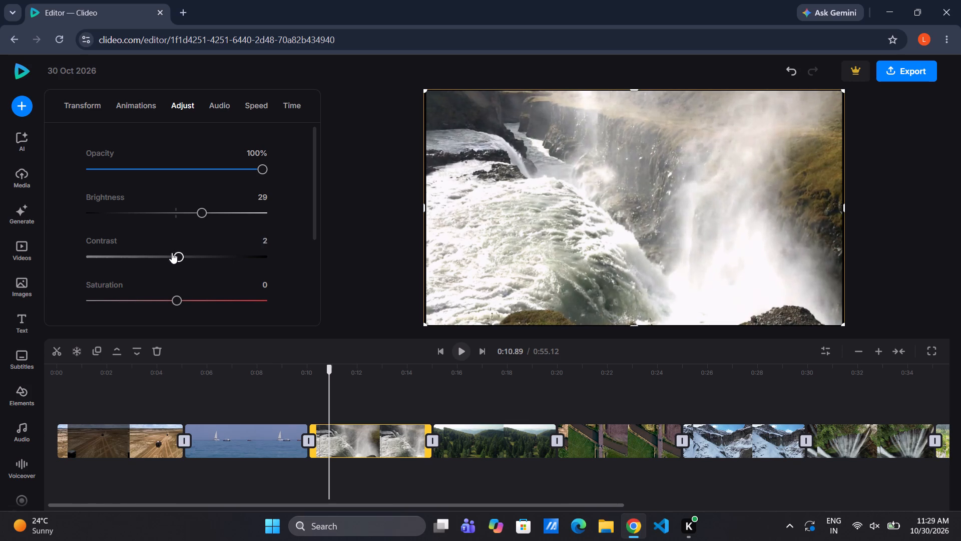
left_click_drag(172, 252, 179, 242)
left_click_drag(179, 242, 180, 242)
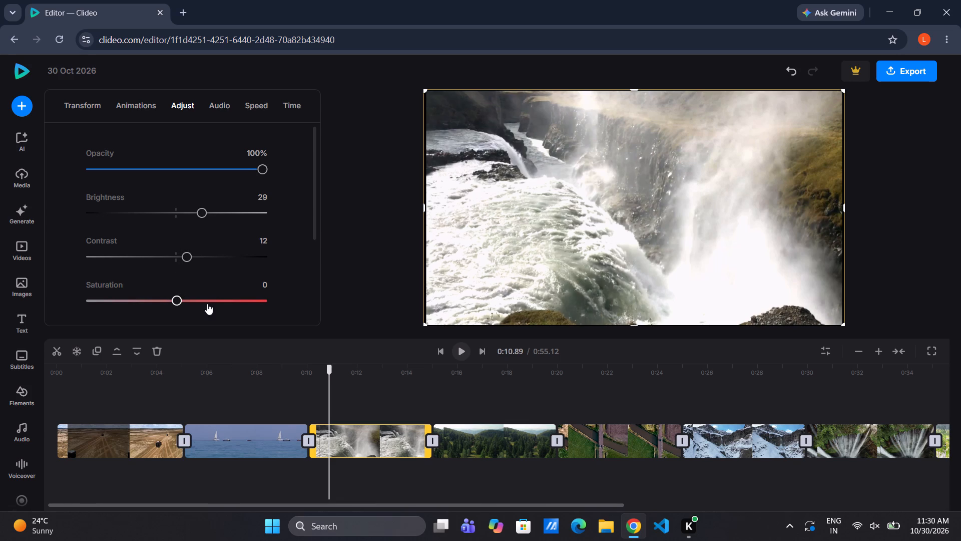
scroll(202, 298, "down", 2)
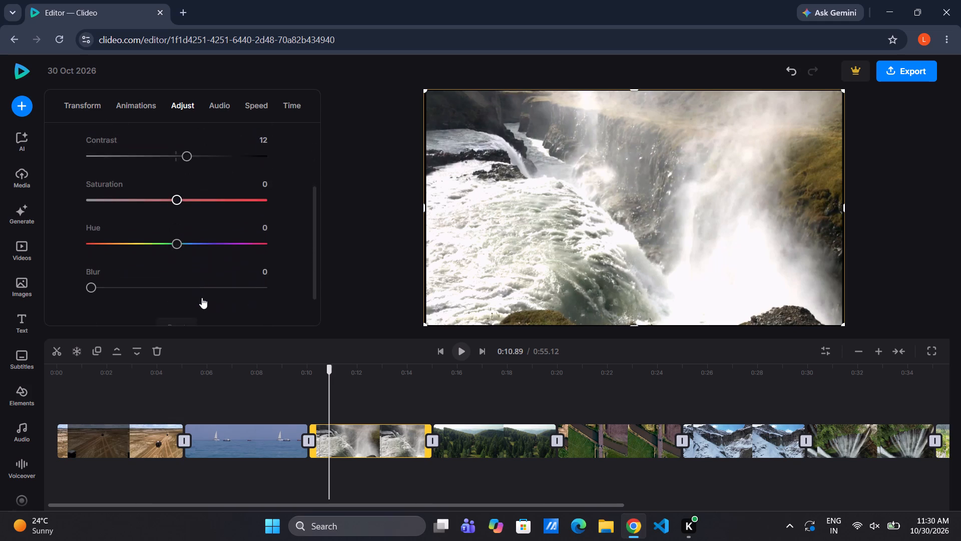
scroll(202, 298, "down", 2)
left_click(175, 212)
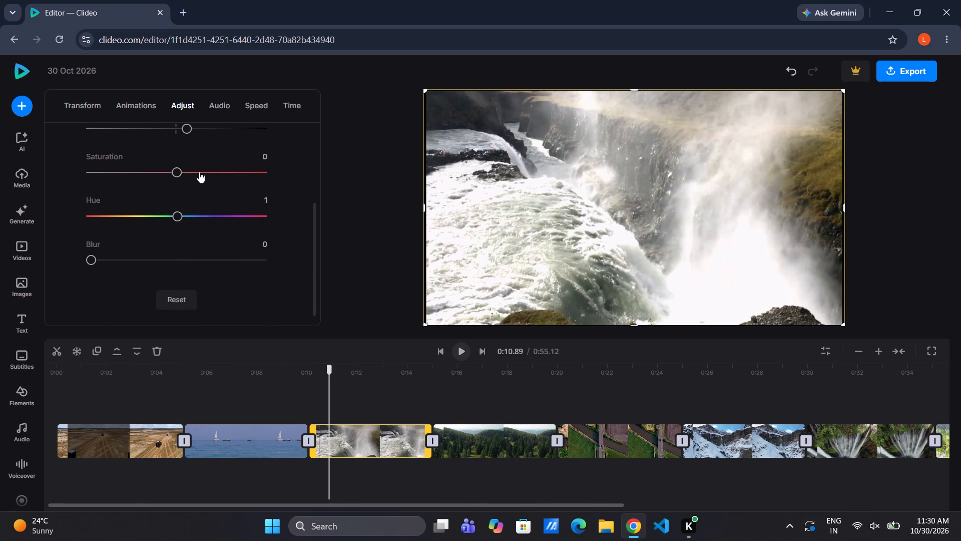
Apply the Zoom Out animation to the pine forest clip for both its Out and In.
left_click(138, 99)
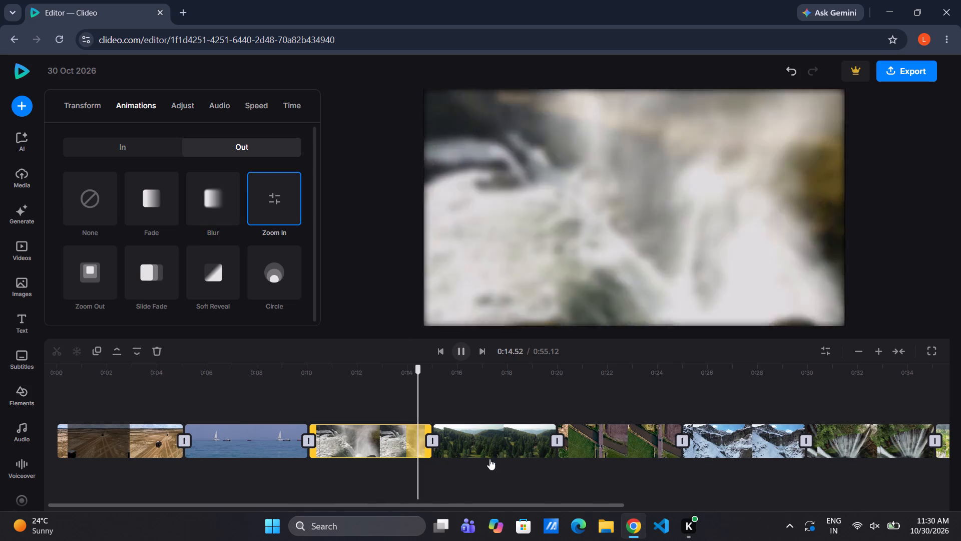
left_click(491, 456)
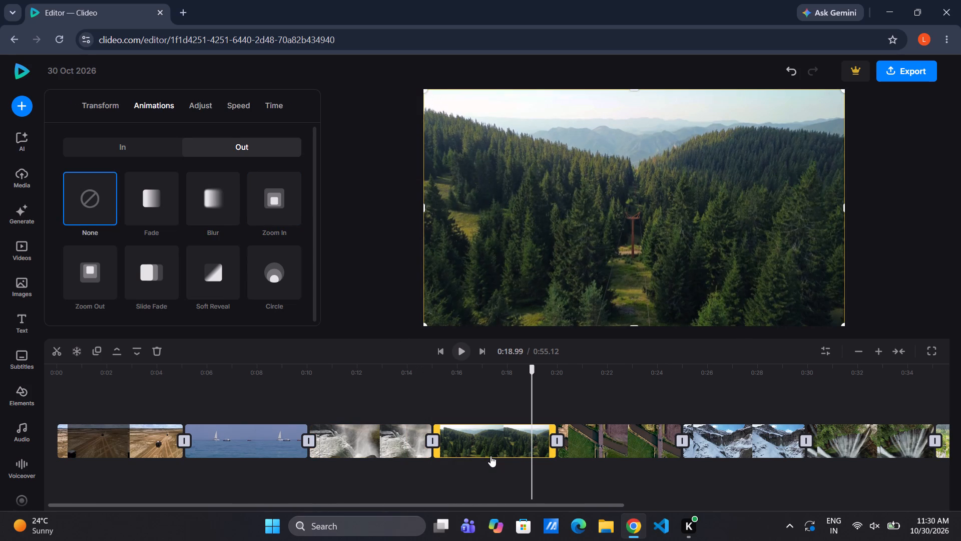
left_click(82, 303)
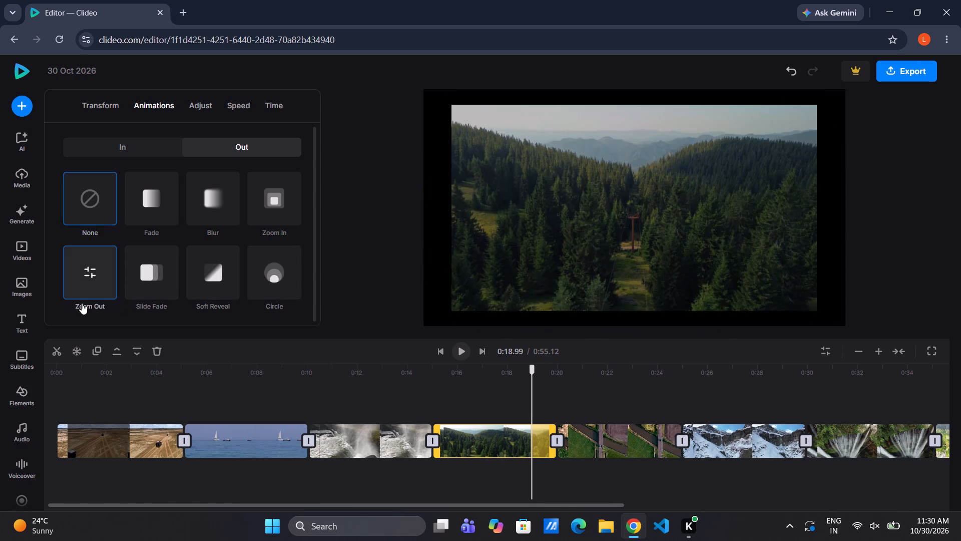
left_click(353, 428)
left_click(493, 446)
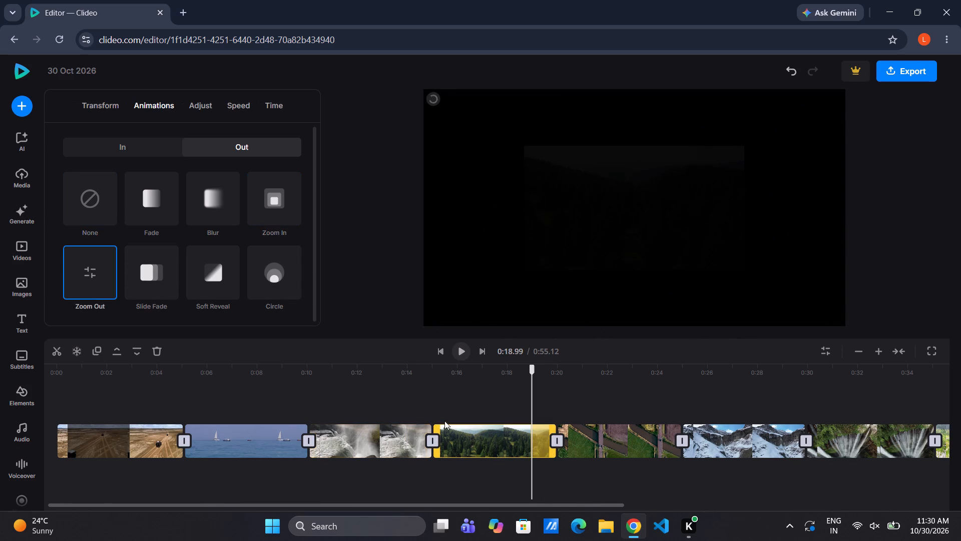
left_click(106, 146)
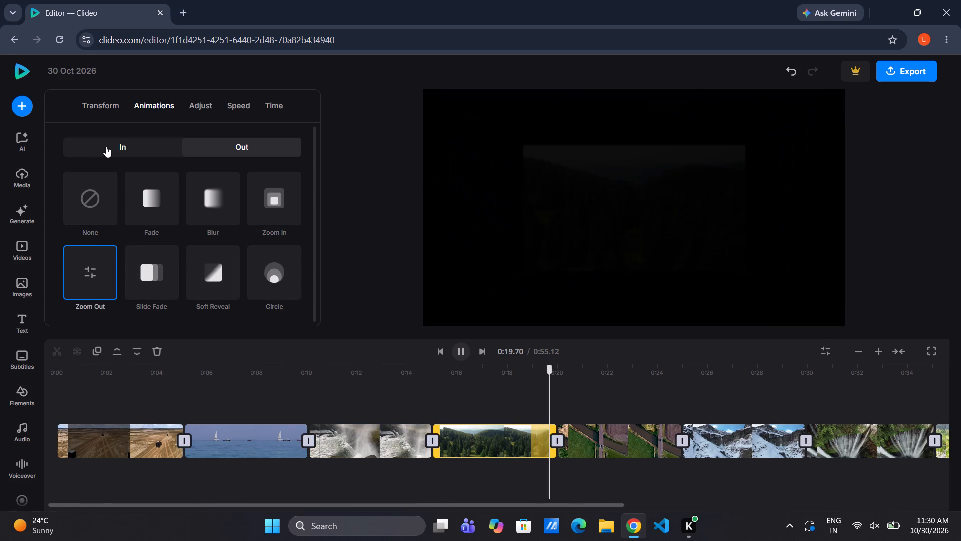
left_click(96, 265)
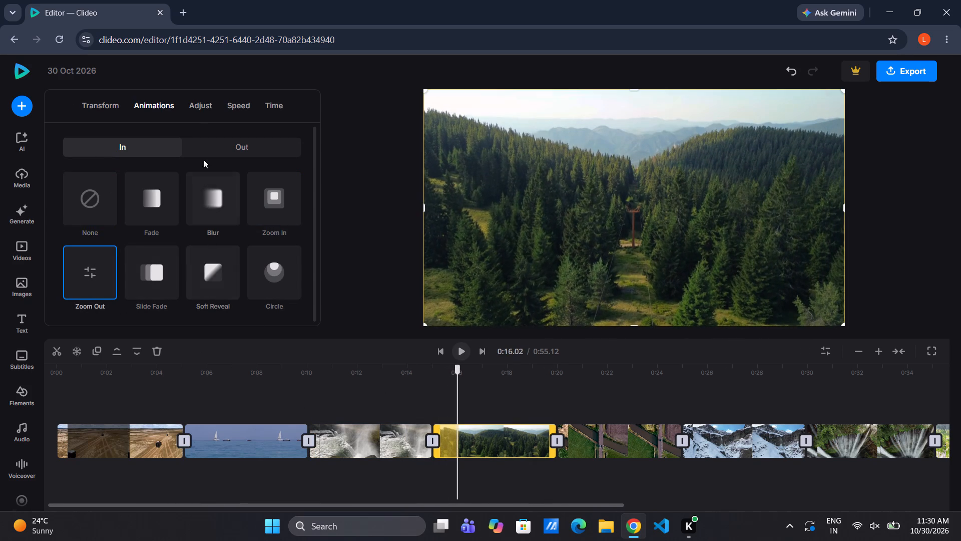
Start adjusting the brightness of the pine forest clip.
left_click(200, 114)
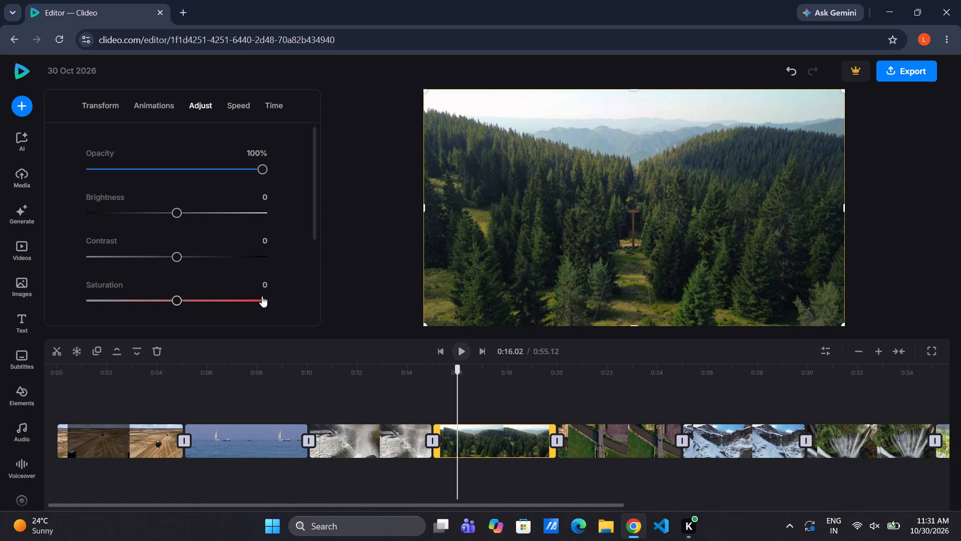
left_click(179, 213)
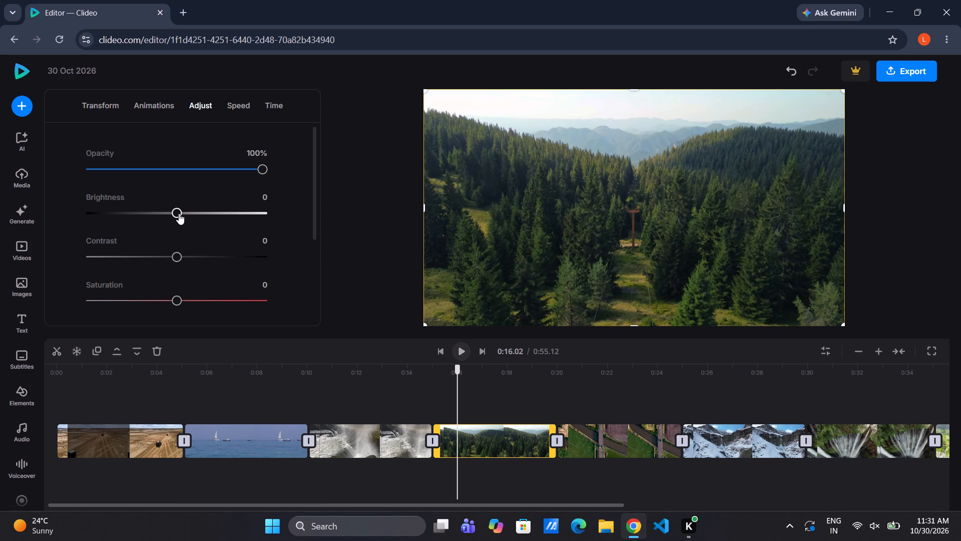
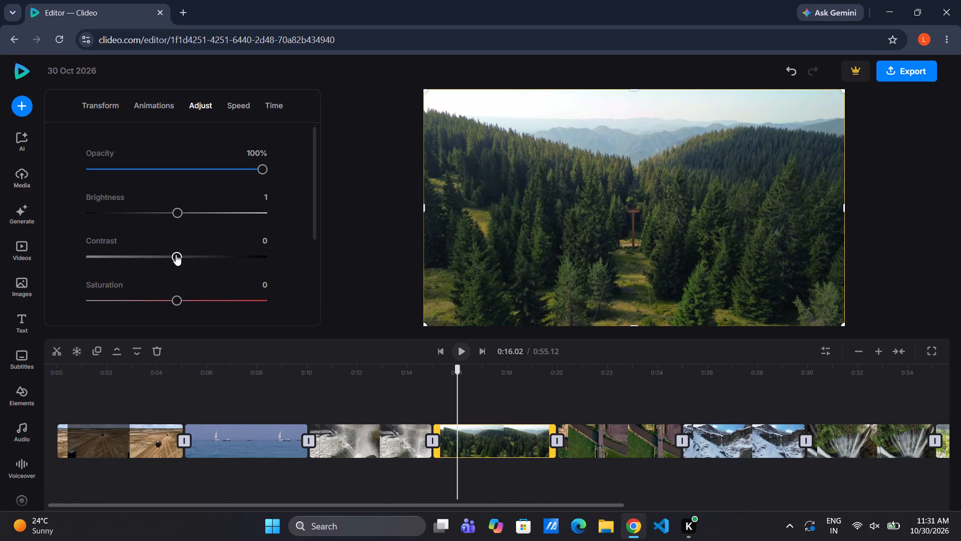
Set the pine forest clip's brightness to 30, contrast to 15 and saturation to 100.
left_click_drag(174, 214, 184, 215)
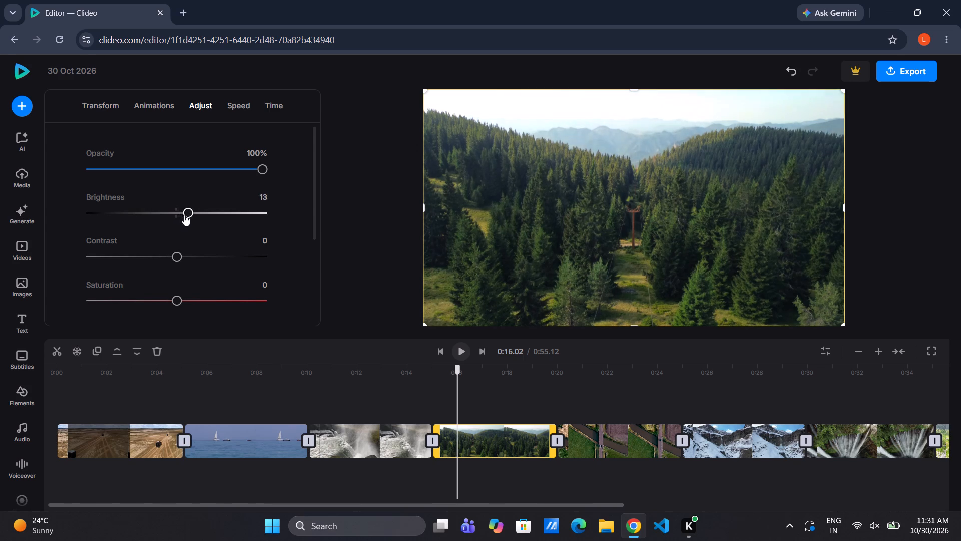
left_click_drag(184, 215, 199, 214)
left_click_drag(174, 255, 187, 255)
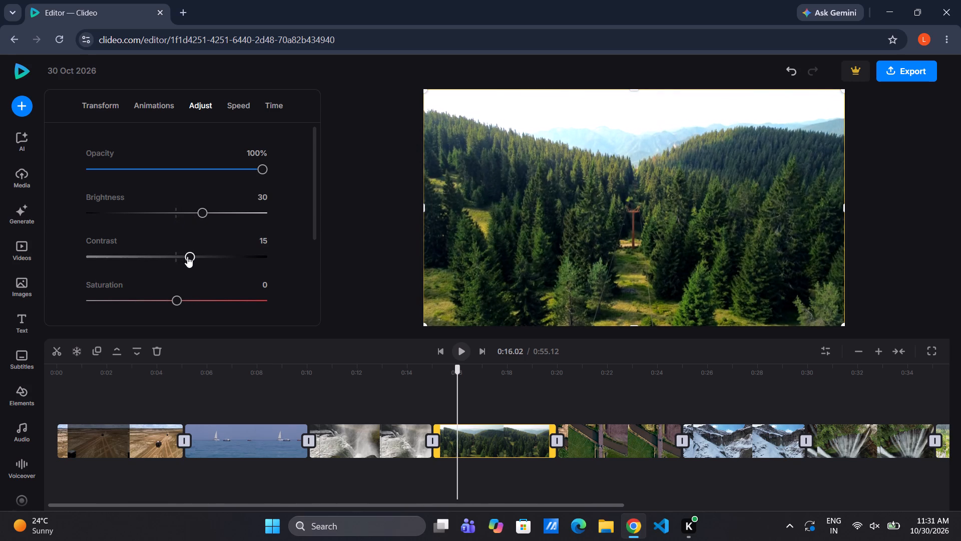
left_click_drag(177, 298, 198, 302)
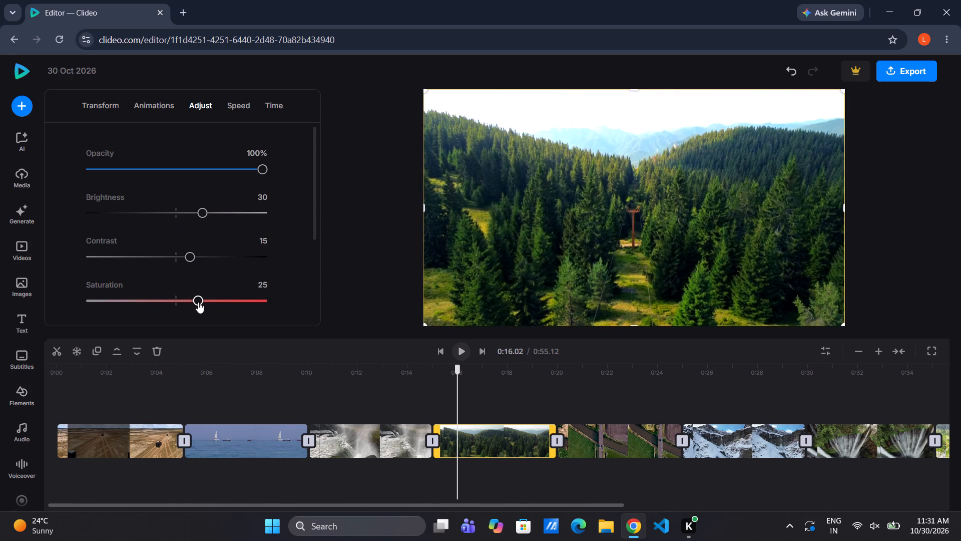
left_click_drag(198, 302, 279, 298)
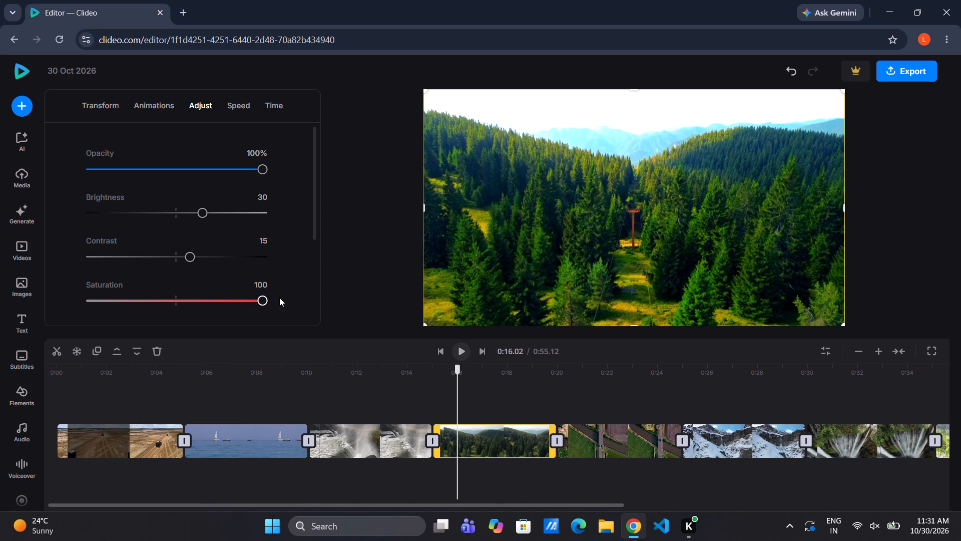
left_click_drag(279, 298, 275, 310)
left_click_drag(275, 310, 283, 308)
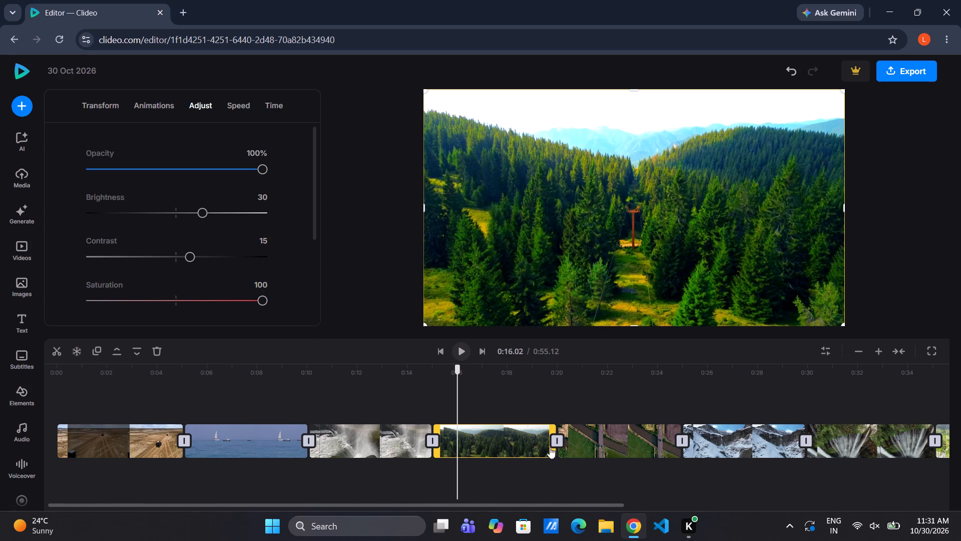
Apply the Slide Fade animation to the aerial road-and-canal clip for both its In and Out.
left_click(501, 440)
left_click(156, 104)
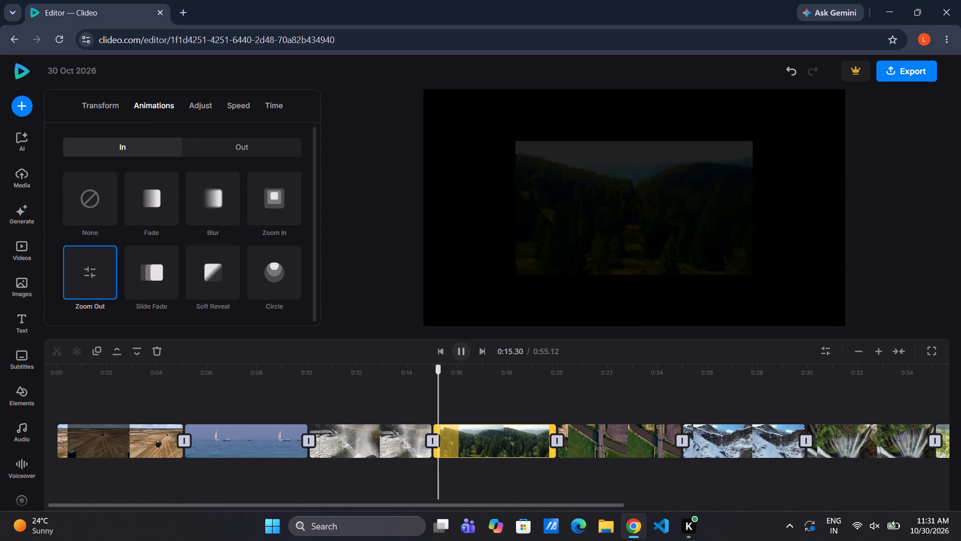
left_click(627, 442)
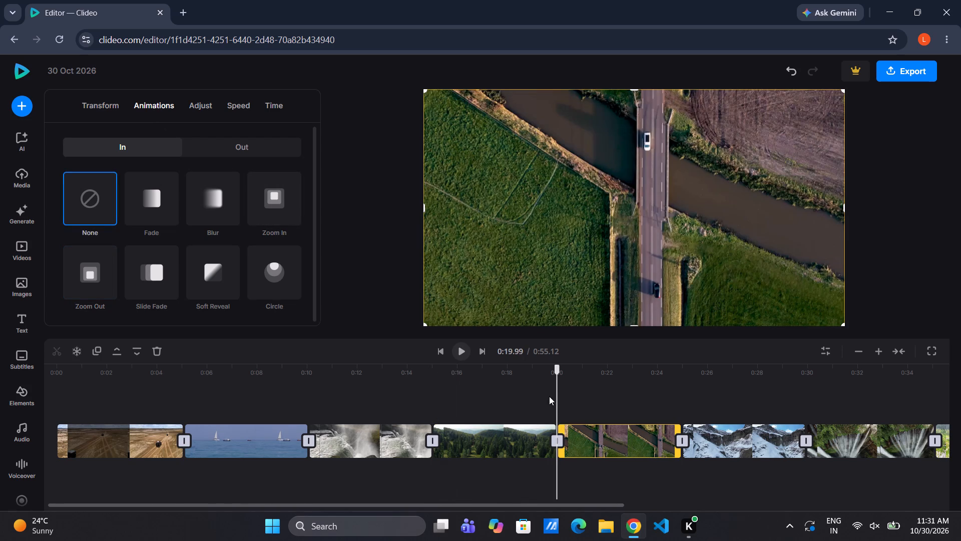
left_click_drag(558, 397, 577, 397)
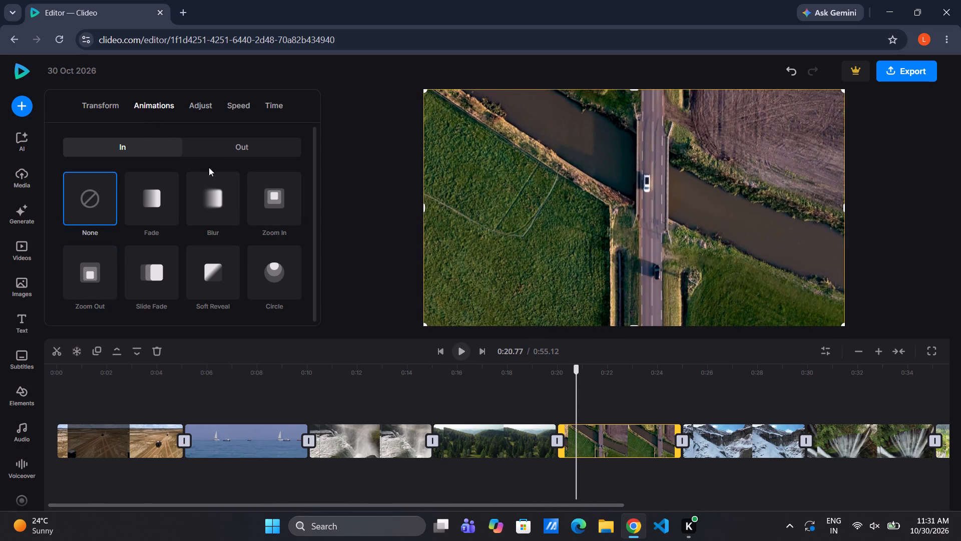
left_click(142, 274)
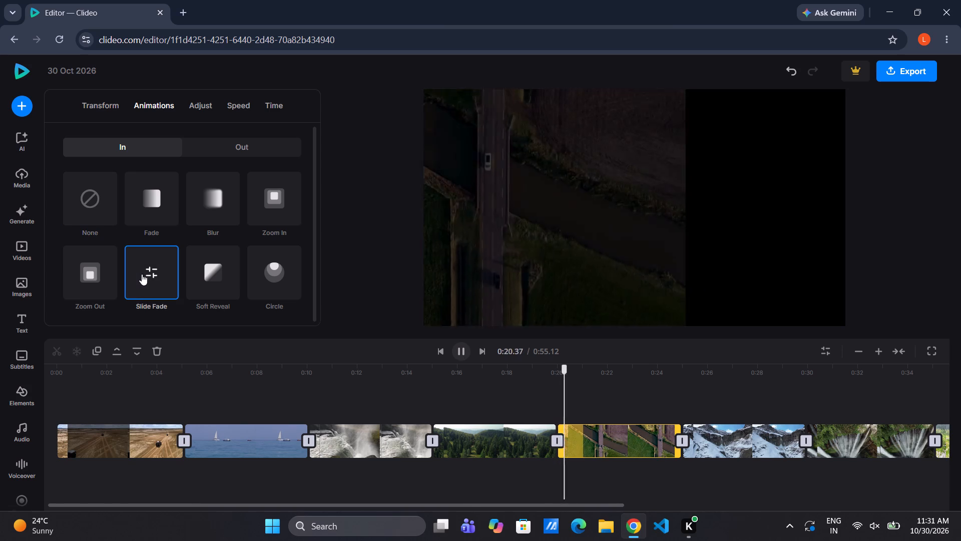
left_click(213, 150)
left_click(156, 254)
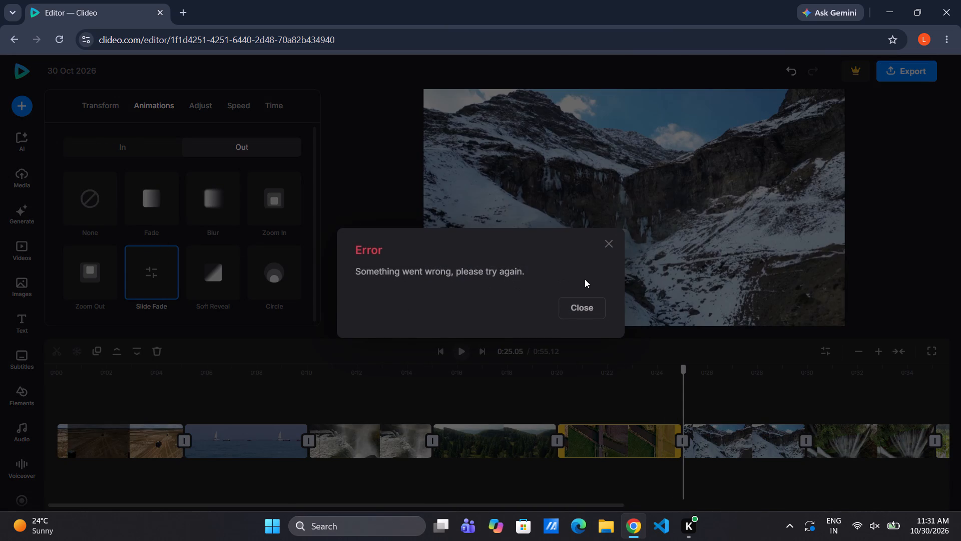
left_click(609, 243)
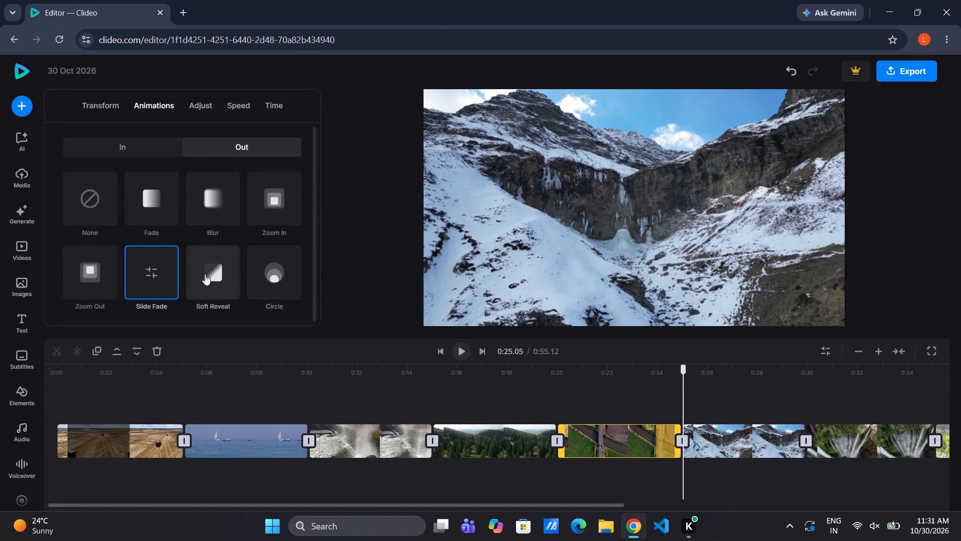
left_click(142, 153)
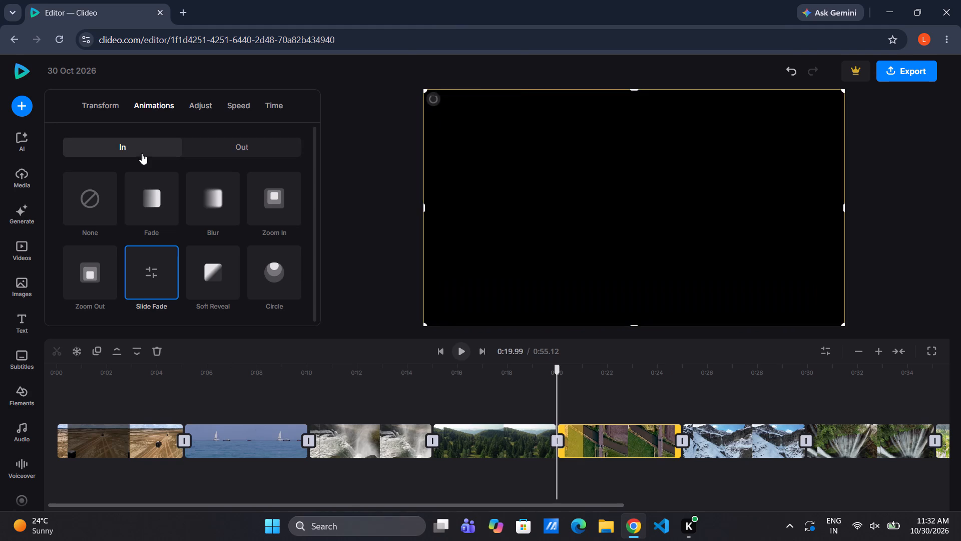
left_click(230, 135)
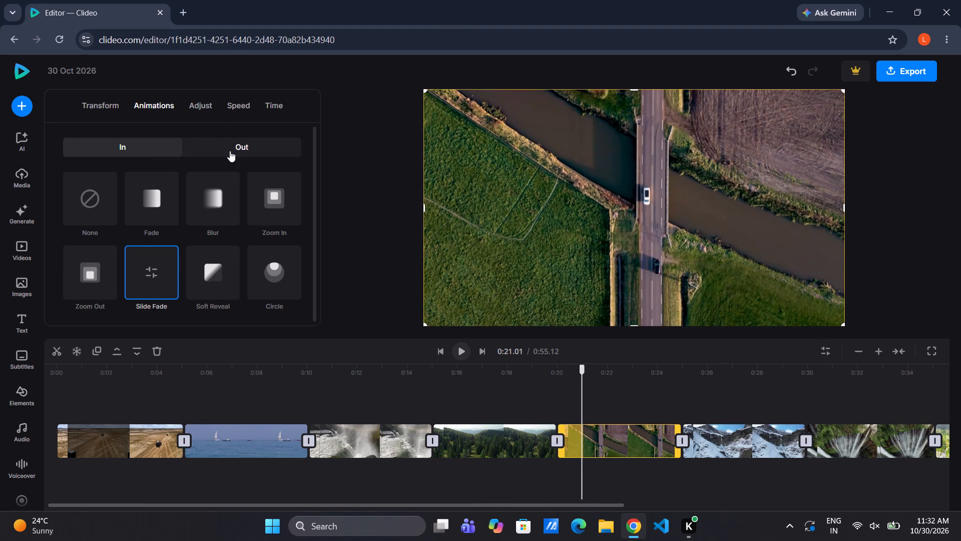
left_click(230, 151)
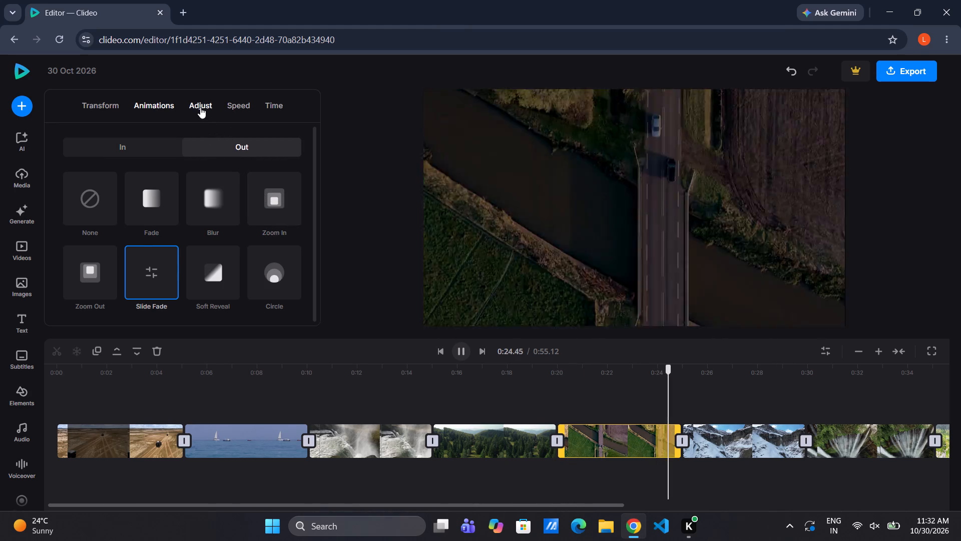
Set the aerial road clip's brightness to 44, contrast to 17 and saturation to 12.
left_click(200, 107)
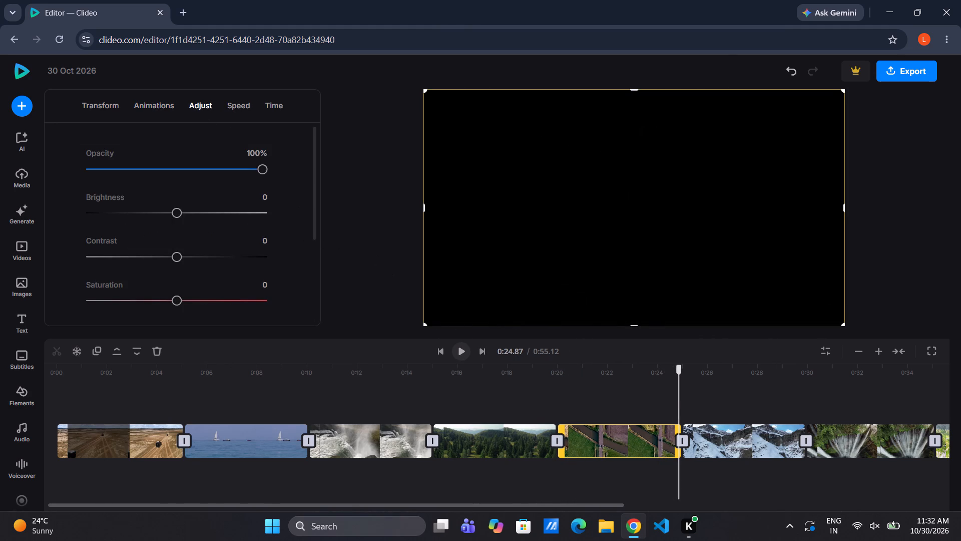
left_click_drag(680, 403, 601, 399)
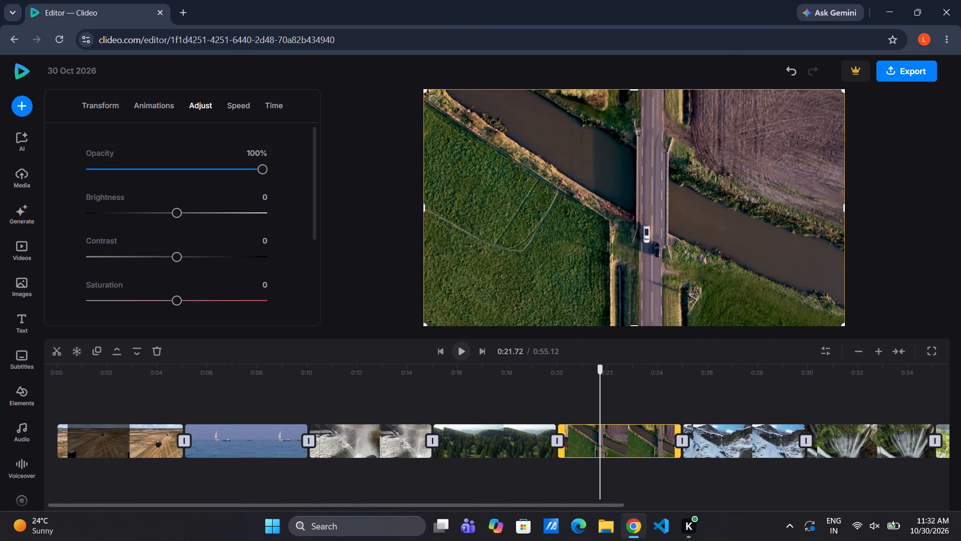
left_click_drag(180, 213, 184, 214)
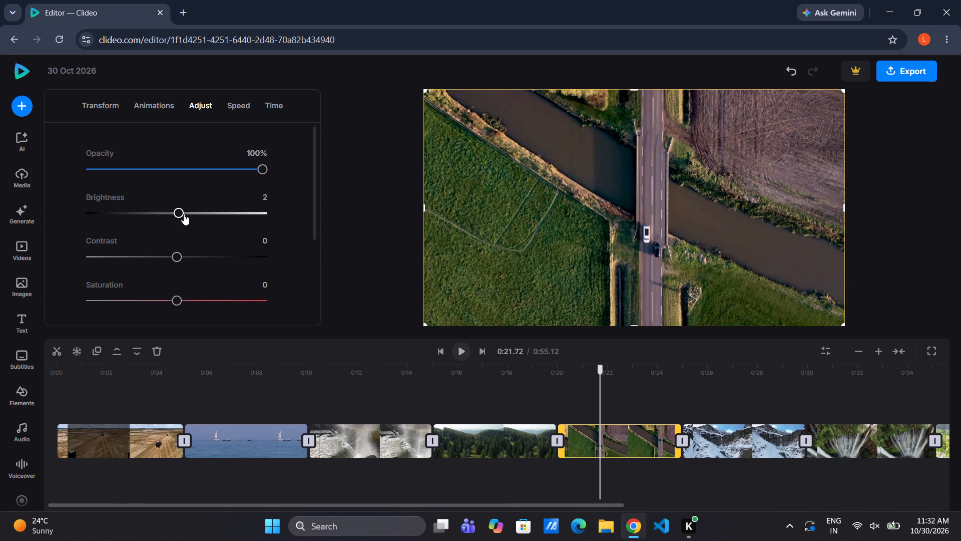
left_click_drag(184, 214, 213, 220)
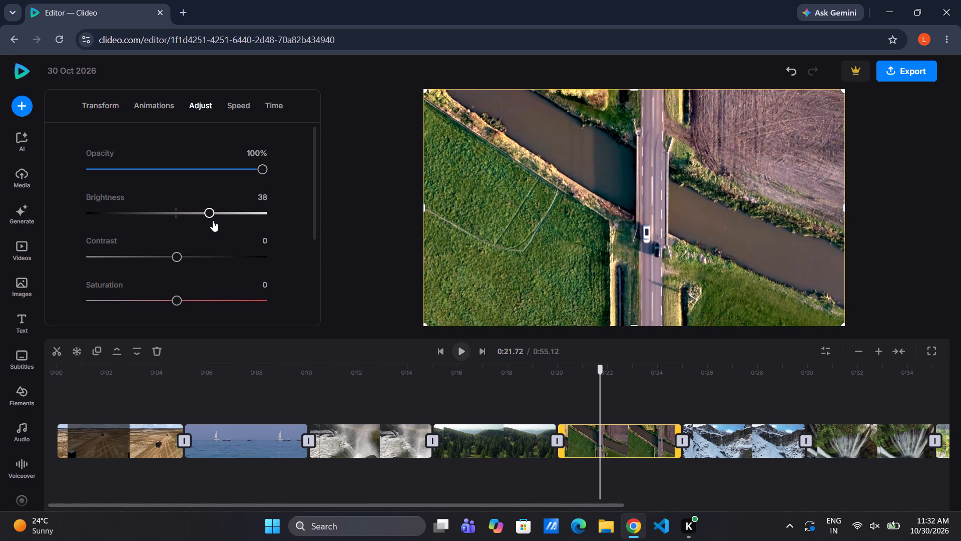
left_click_drag(174, 258, 194, 262)
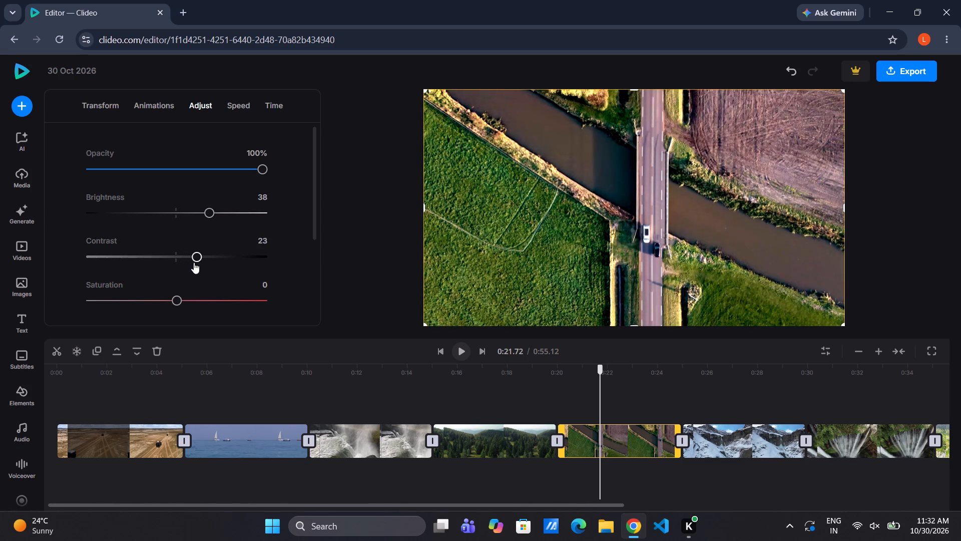
left_click_drag(194, 262, 188, 259)
left_click_drag(178, 297, 188, 297)
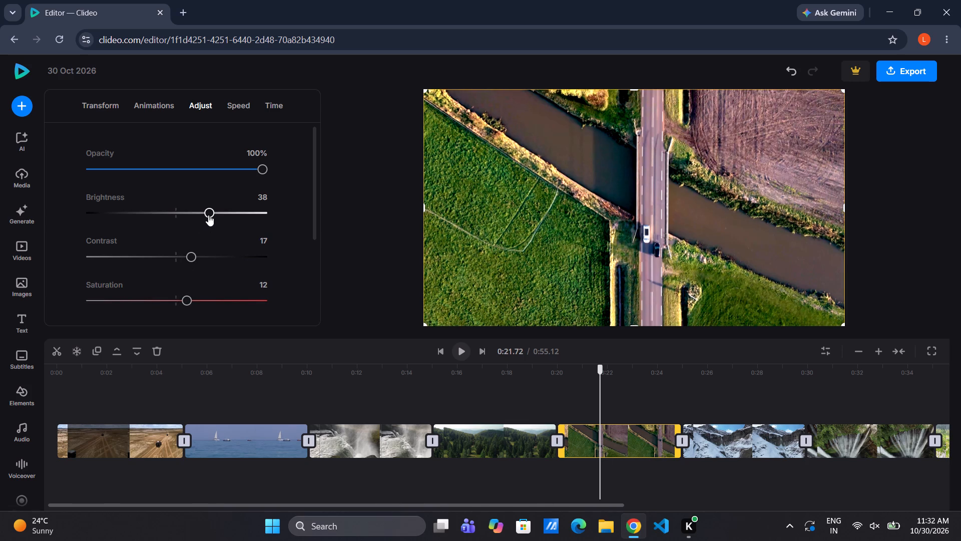
left_click_drag(208, 215, 213, 216)
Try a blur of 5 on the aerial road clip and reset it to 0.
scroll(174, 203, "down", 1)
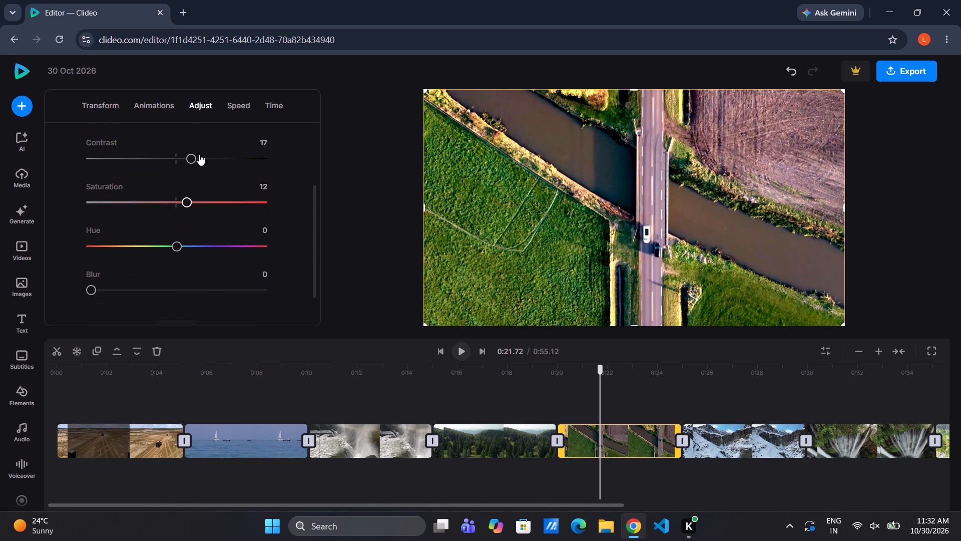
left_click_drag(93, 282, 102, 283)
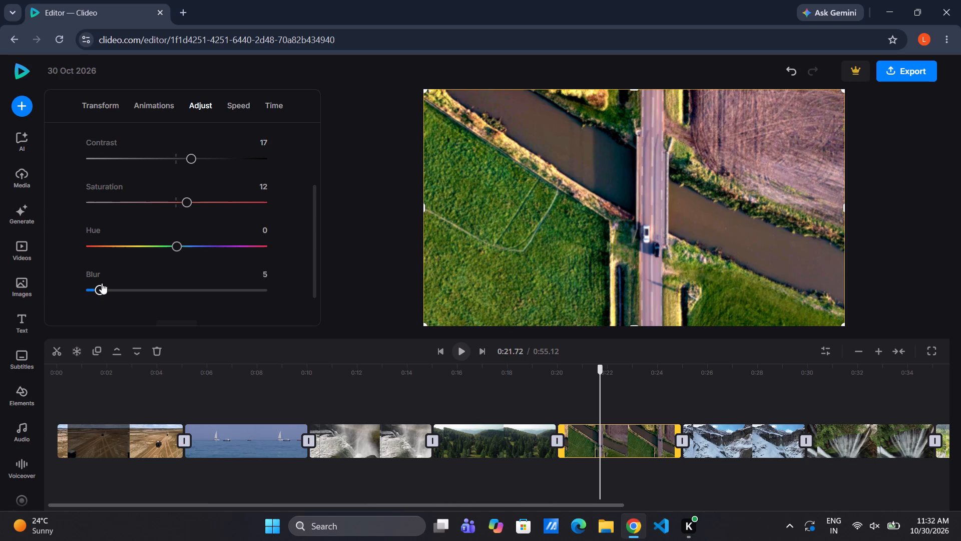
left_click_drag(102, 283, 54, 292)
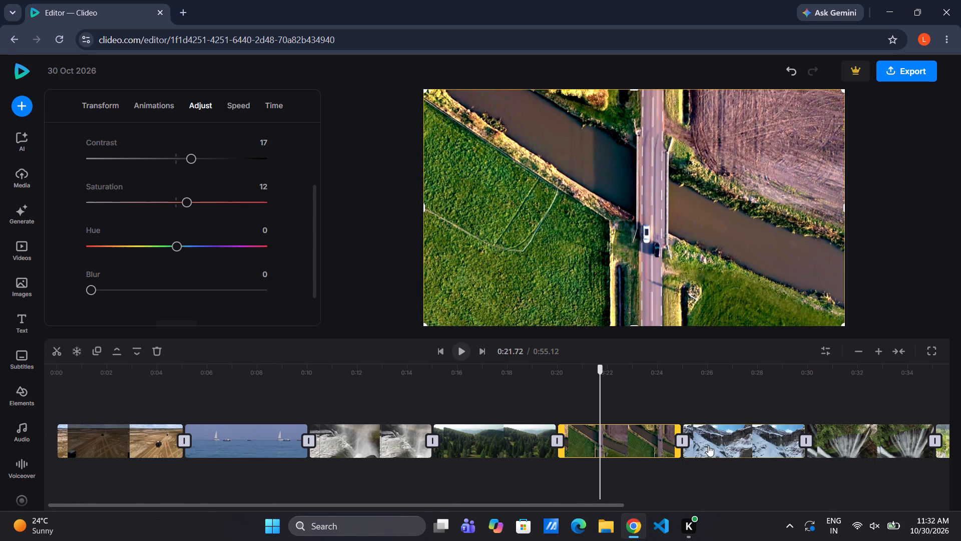
Apply the Soft Reveal animation to the snowy mountain clip for both its Out and In.
left_click(735, 438)
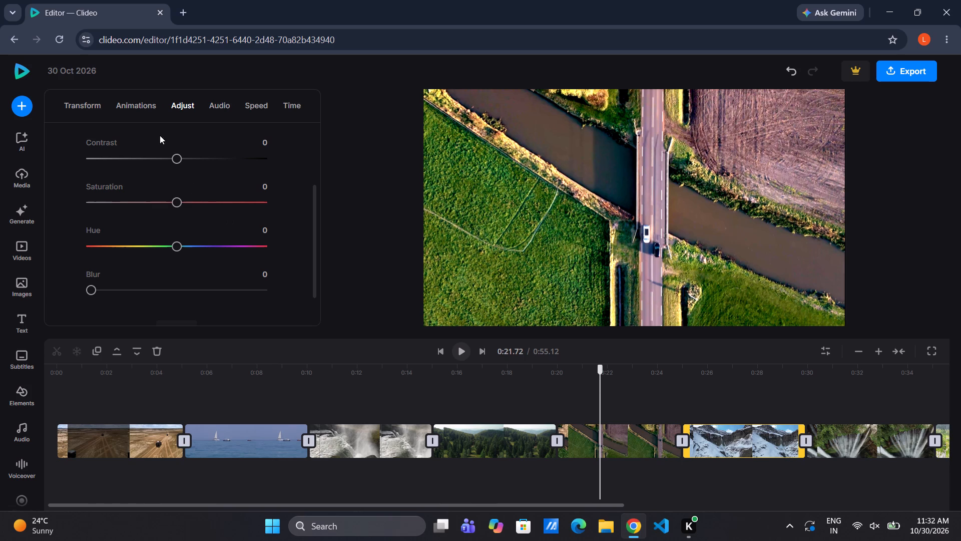
left_click(140, 101)
left_click(220, 304)
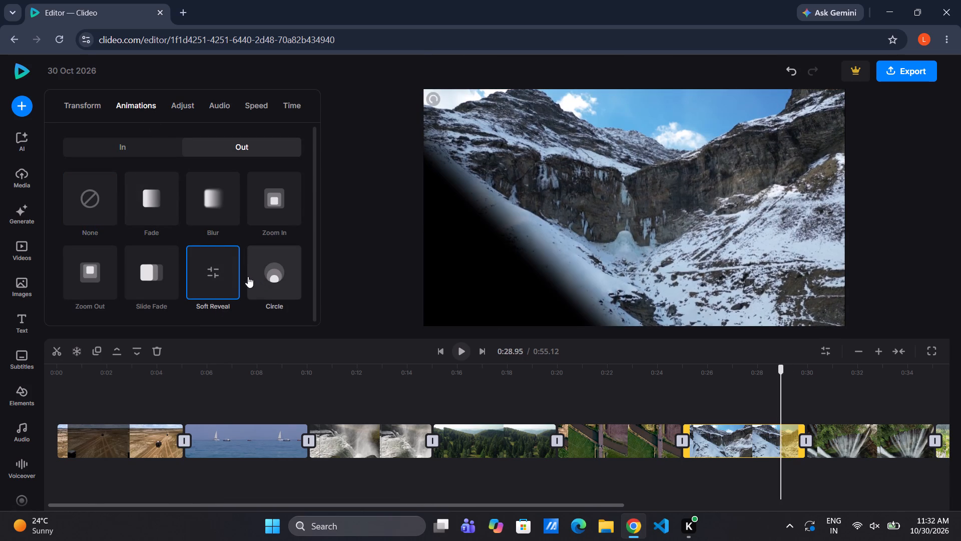
left_click(139, 154)
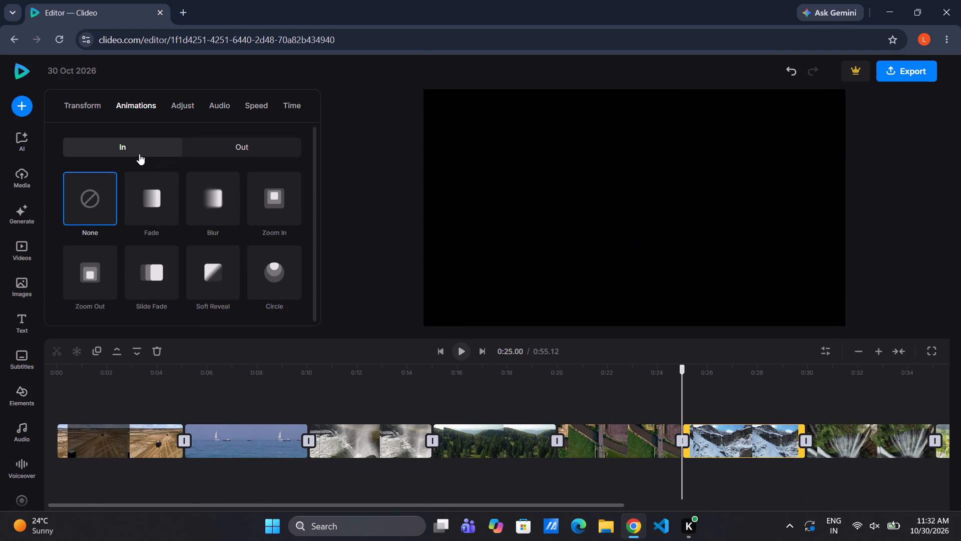
left_click(214, 275)
left_click(246, 148)
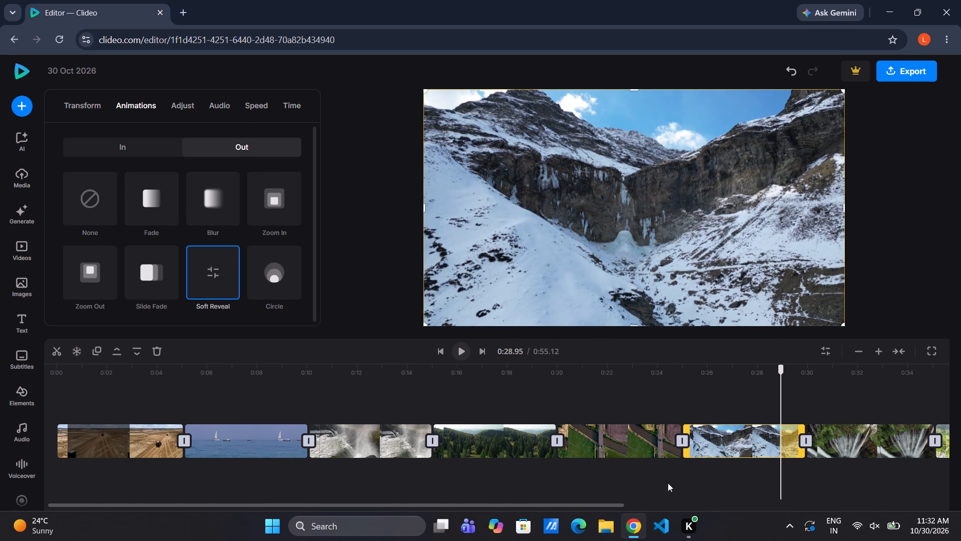
Set the snowy mountain clip's brightness to 31 and its contrast to 12.
left_click_drag(780, 406, 725, 406)
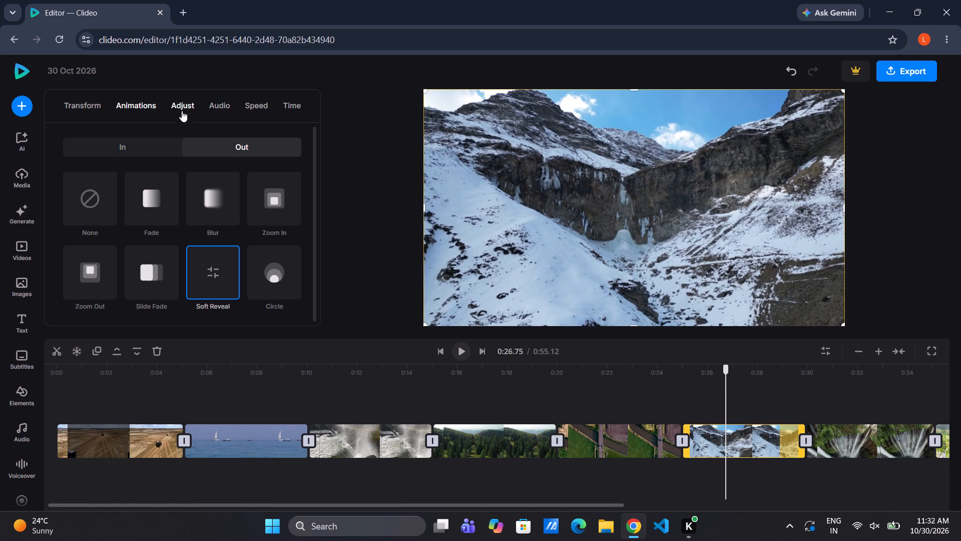
left_click(169, 101)
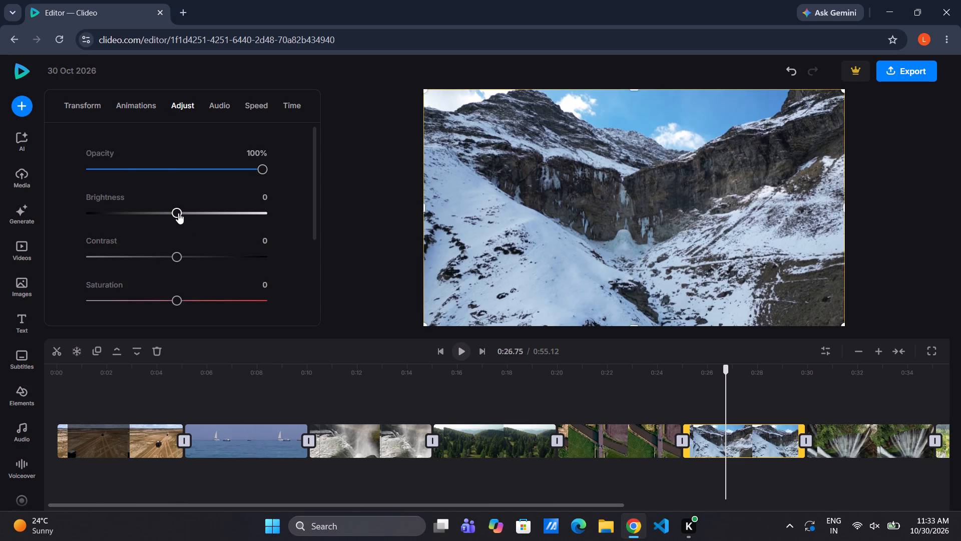
left_click_drag(178, 213, 204, 218)
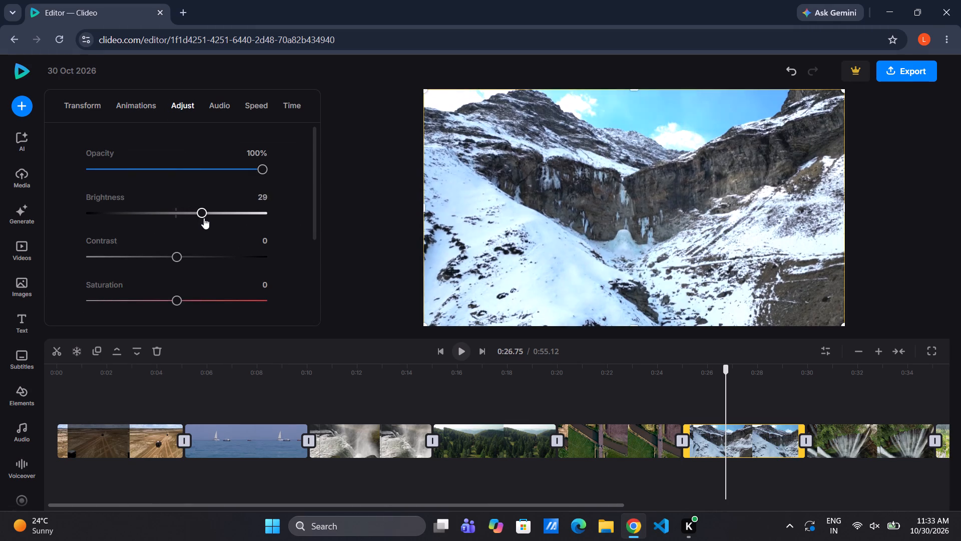
left_click_drag(204, 218, 204, 217)
left_click_drag(174, 255, 187, 255)
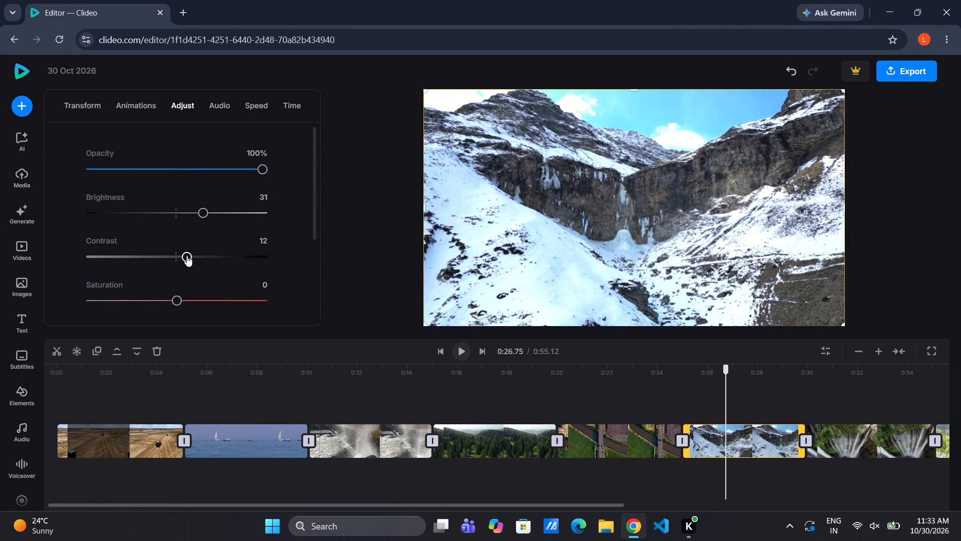
Set the snowy mountain clip's contrast to 18 and its saturation to 8.
left_click_drag(187, 255, 188, 256)
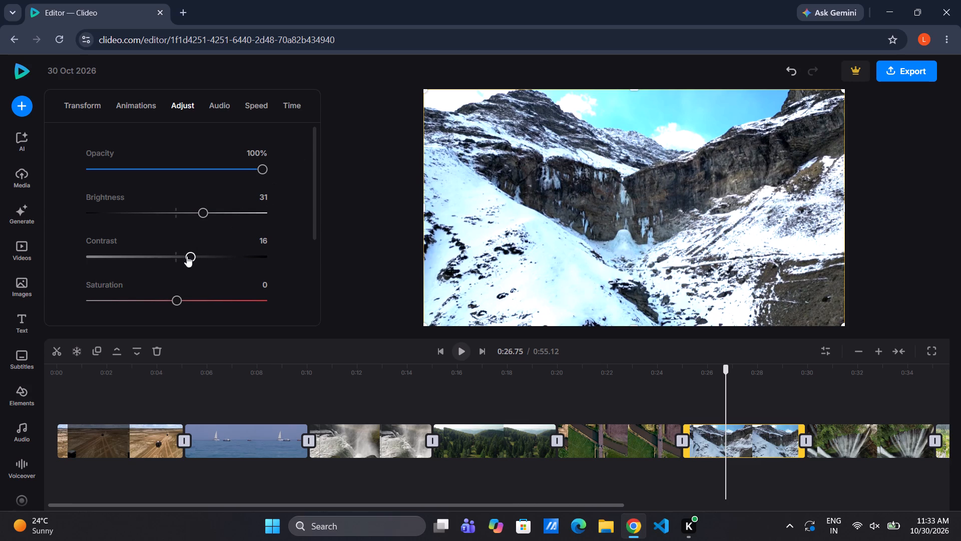
left_click(190, 255)
left_click_drag(175, 295, 181, 298)
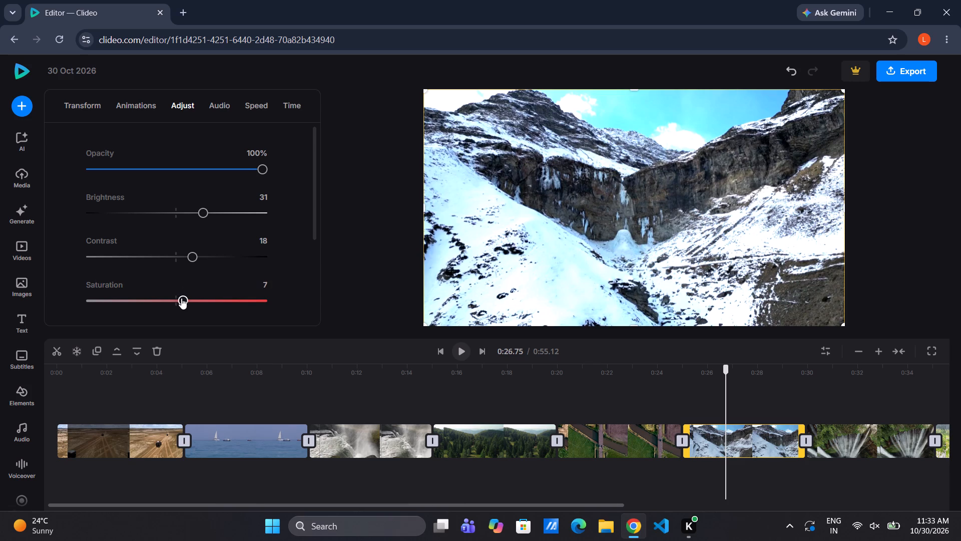
left_click_drag(181, 298, 182, 295)
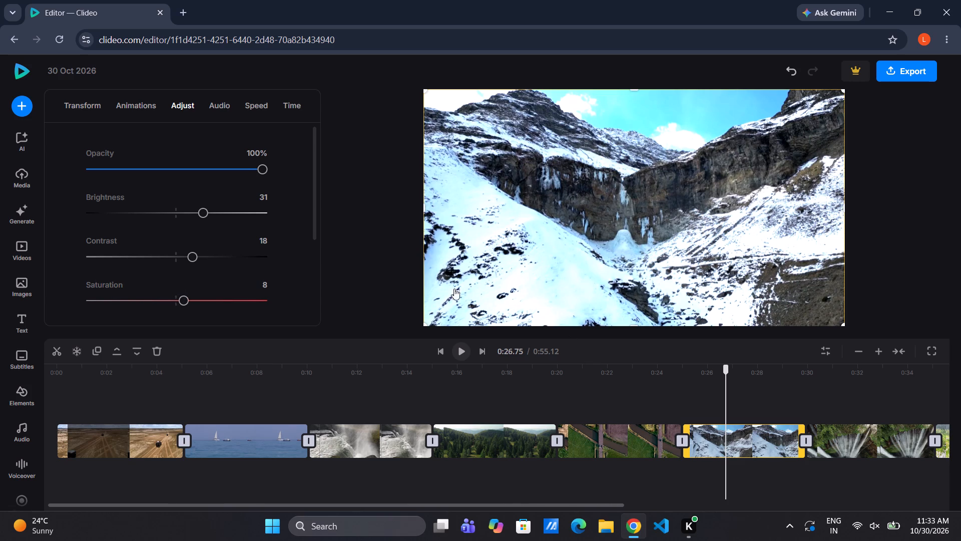
Apply the Circle animation to the waterfall clip following the snowy mountain clip, for both its Out and In.
left_click(134, 106)
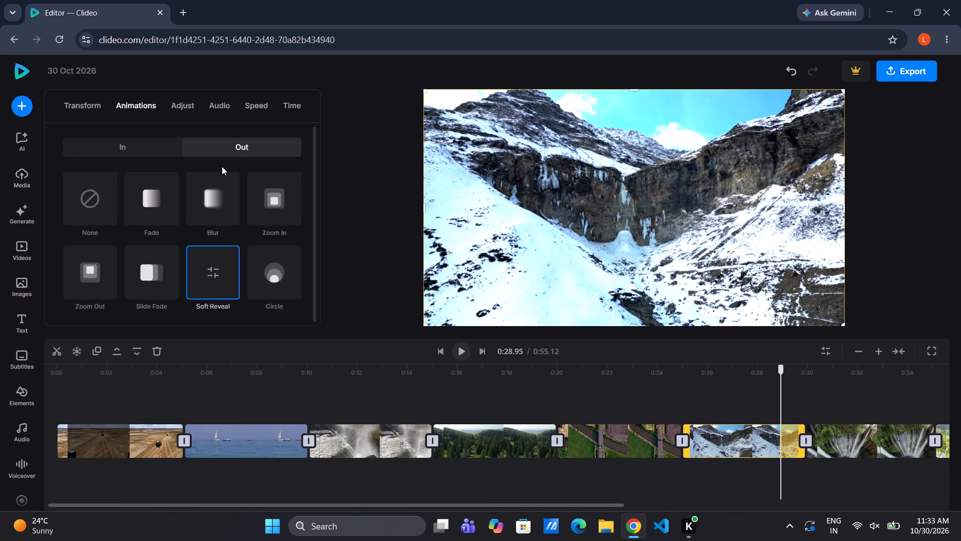
left_click(869, 439)
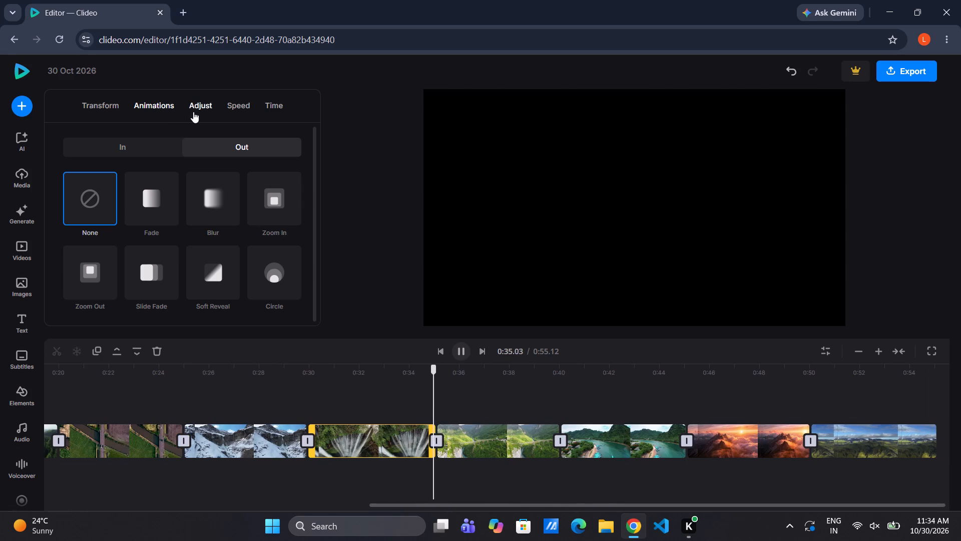
left_click(259, 283)
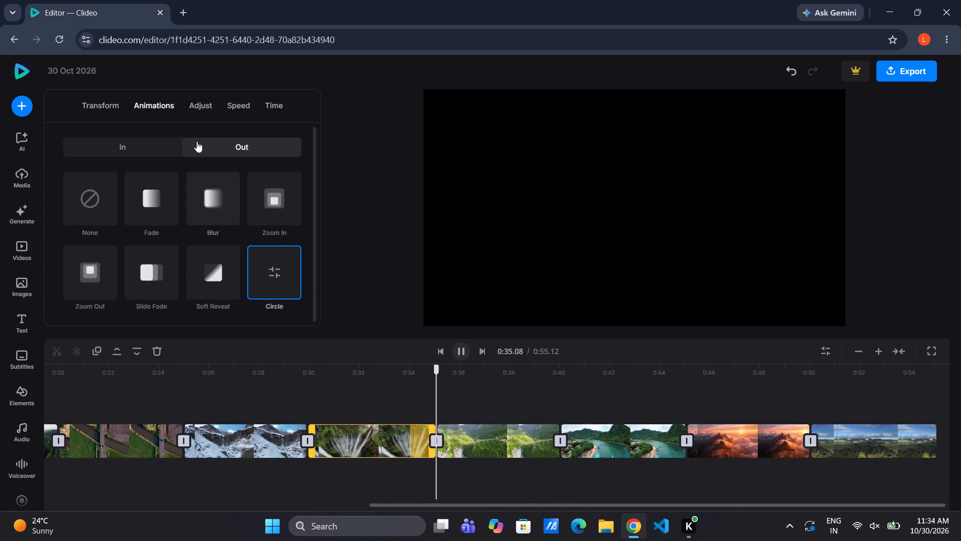
left_click(220, 138)
left_click(121, 145)
left_click(262, 278)
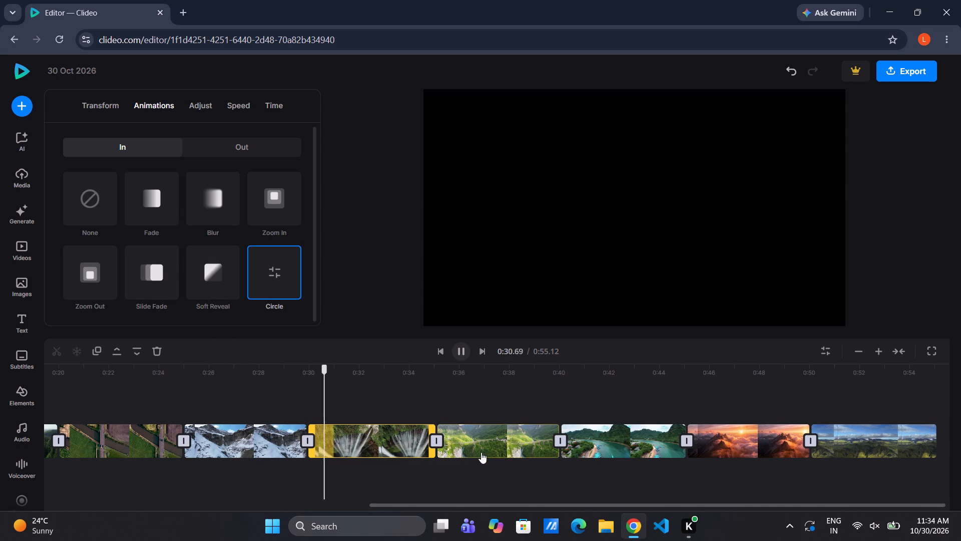
left_click(390, 434)
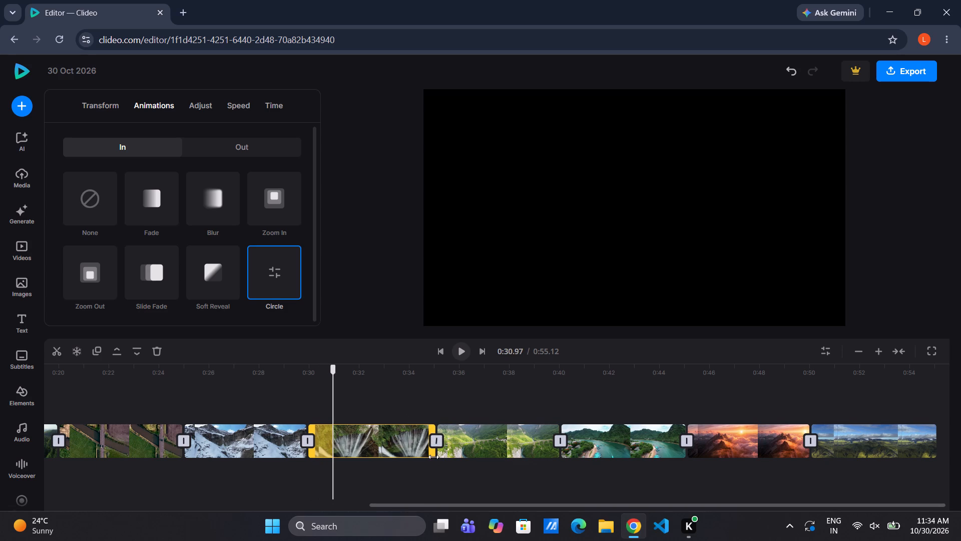
left_click(402, 448)
Apply the Slide Fade animation to the green valley bridge clip for both its In and Out.
left_click(460, 449)
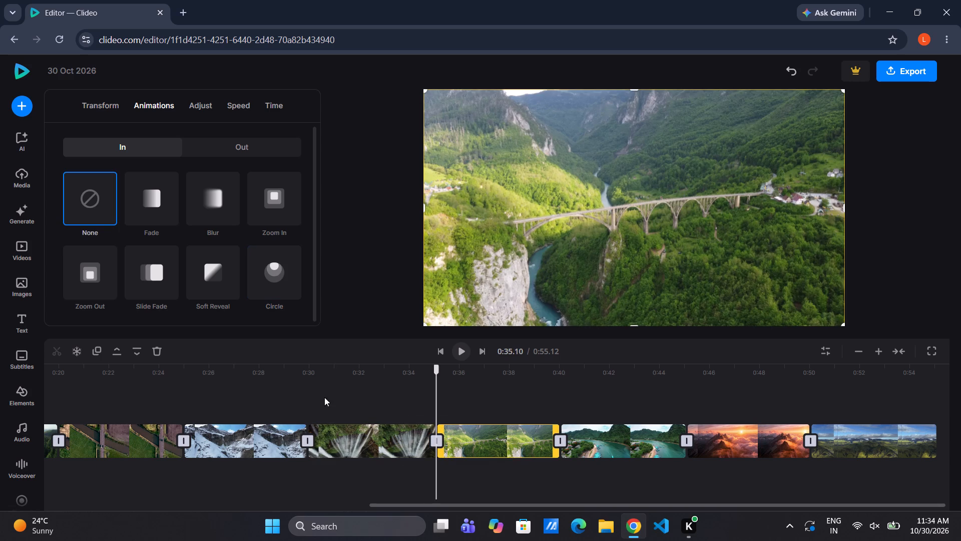
left_click(148, 277)
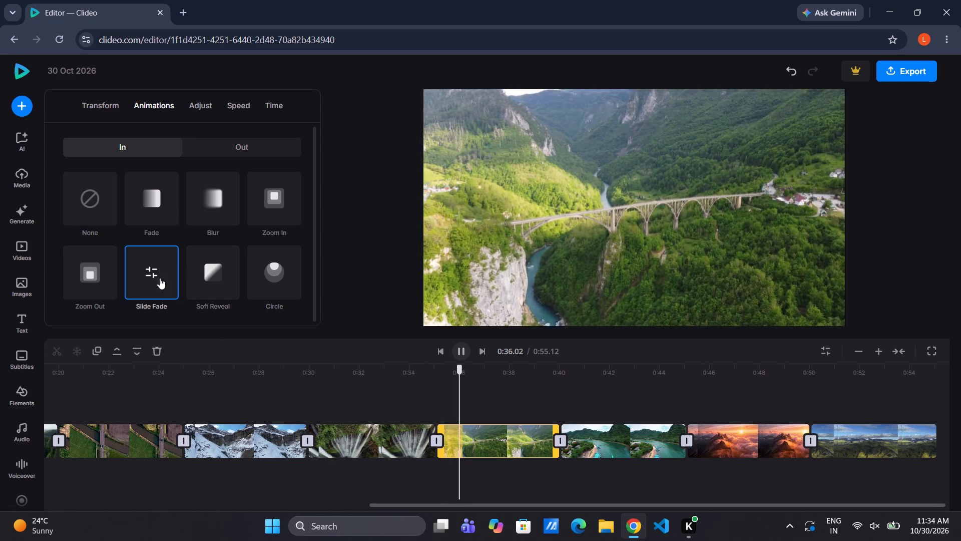
left_click(249, 154)
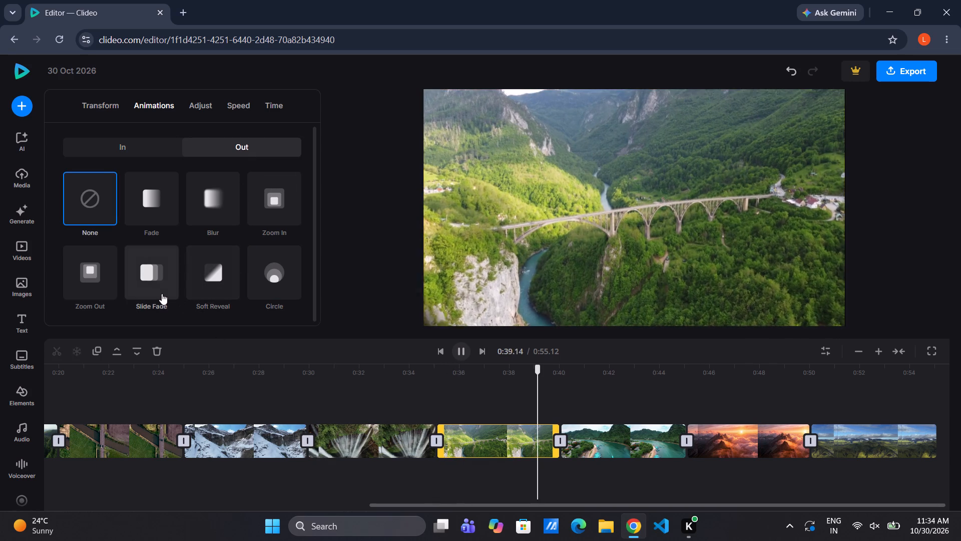
left_click(162, 294)
scroll(162, 294, "down", 3)
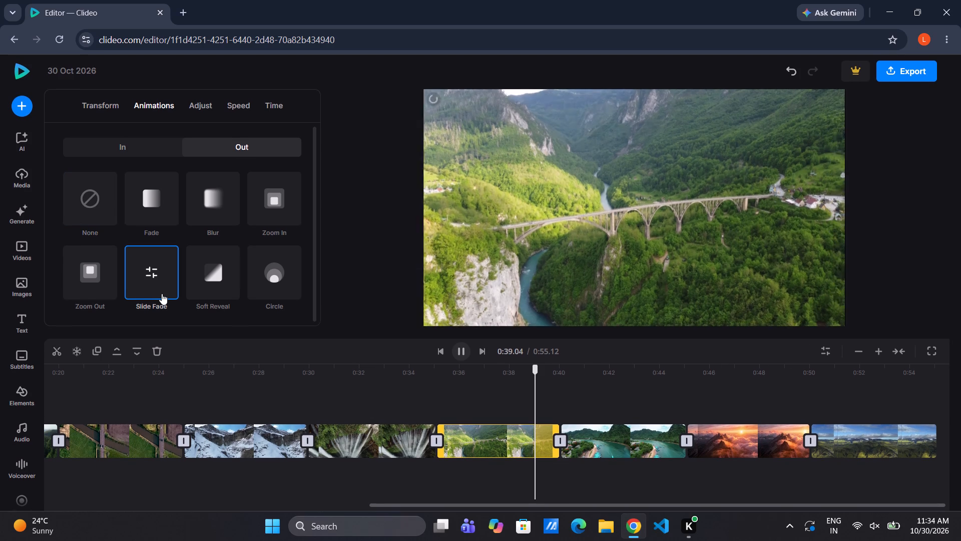
scroll(162, 294, "up", 1)
Set the green valley bridge clip's brightness to 30.
left_click(203, 98)
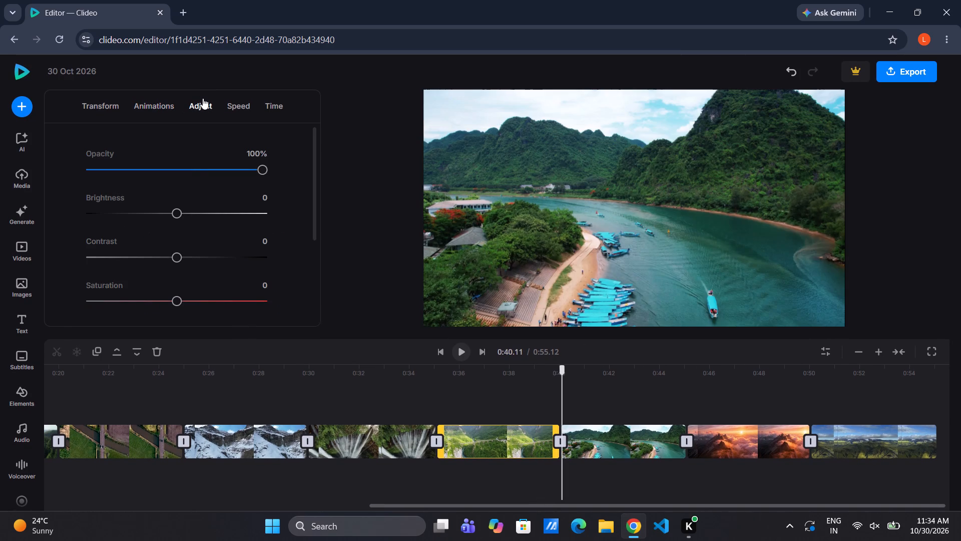
left_click(174, 216)
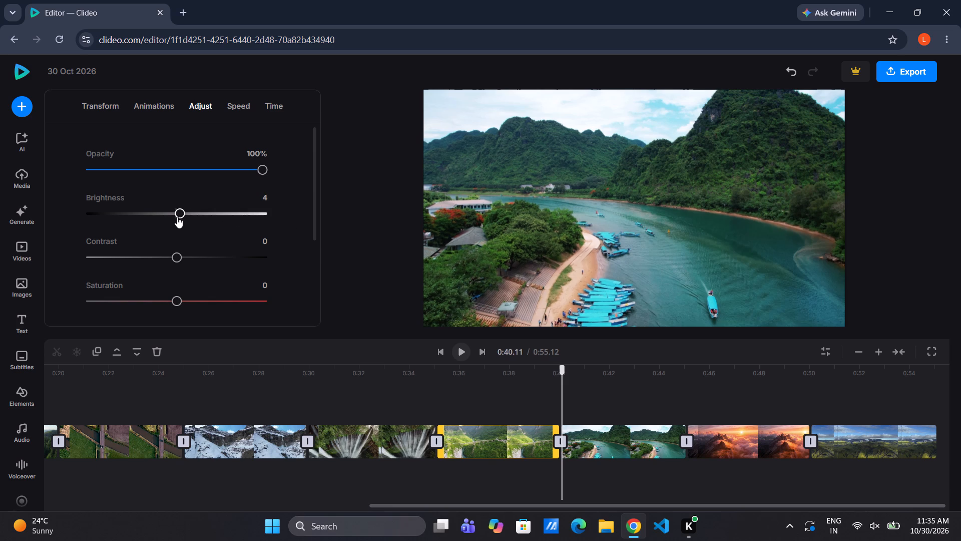
left_click_drag(564, 391, 612, 396)
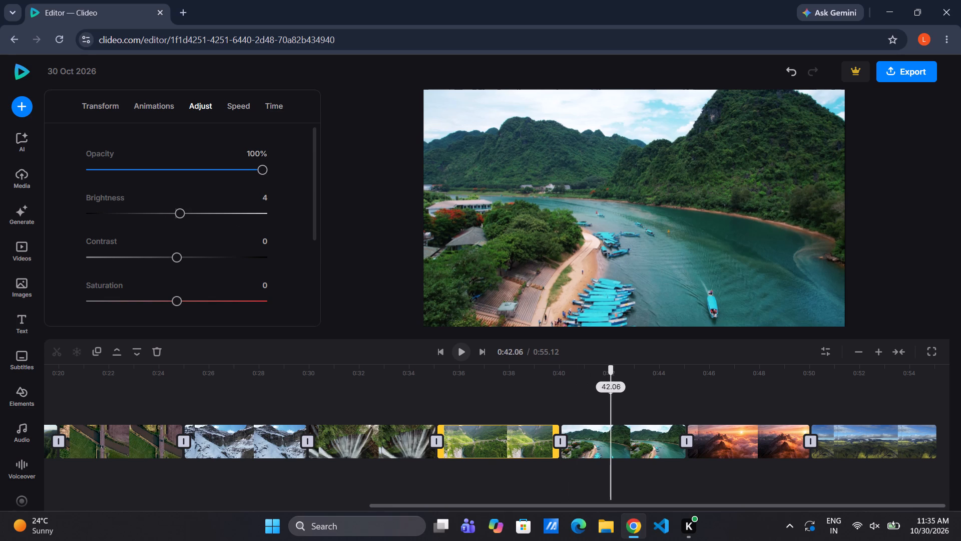
left_click_drag(612, 396, 611, 396)
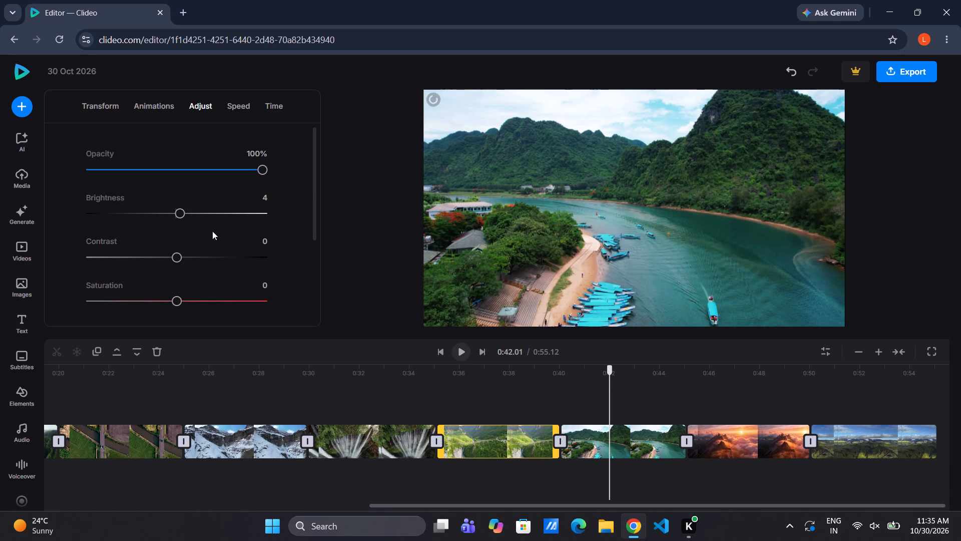
left_click_drag(180, 214, 184, 215)
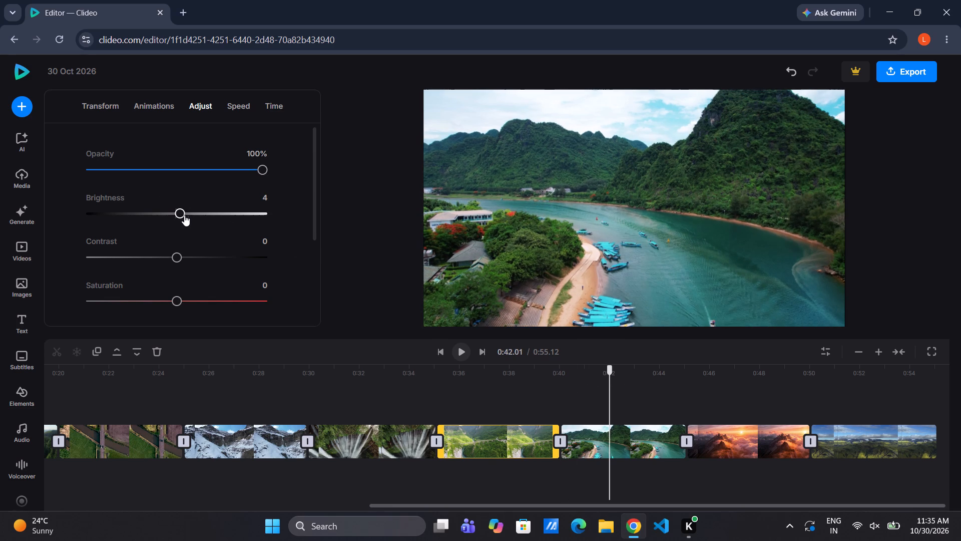
left_click_drag(184, 215, 289, 226)
left_click_drag(260, 217, 62, 214)
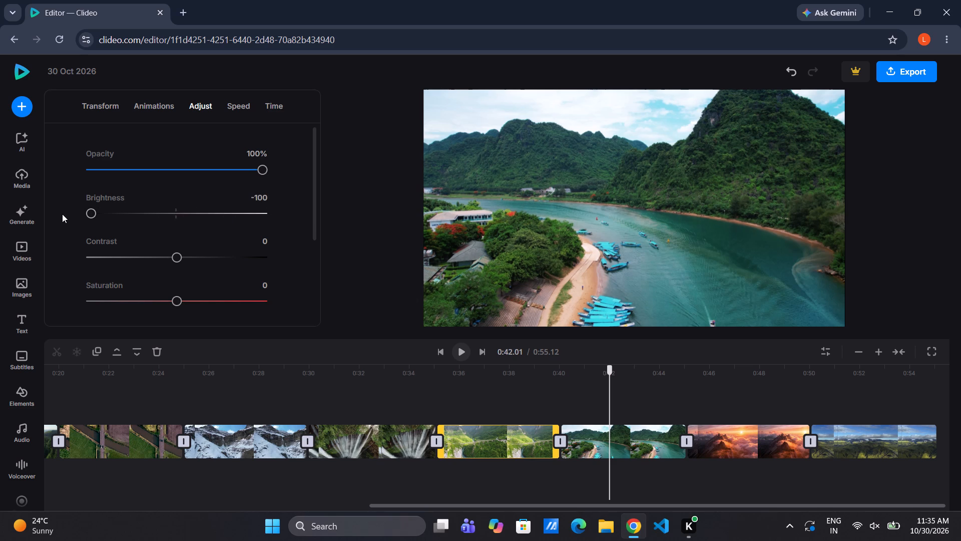
left_click_drag(92, 211, 200, 220)
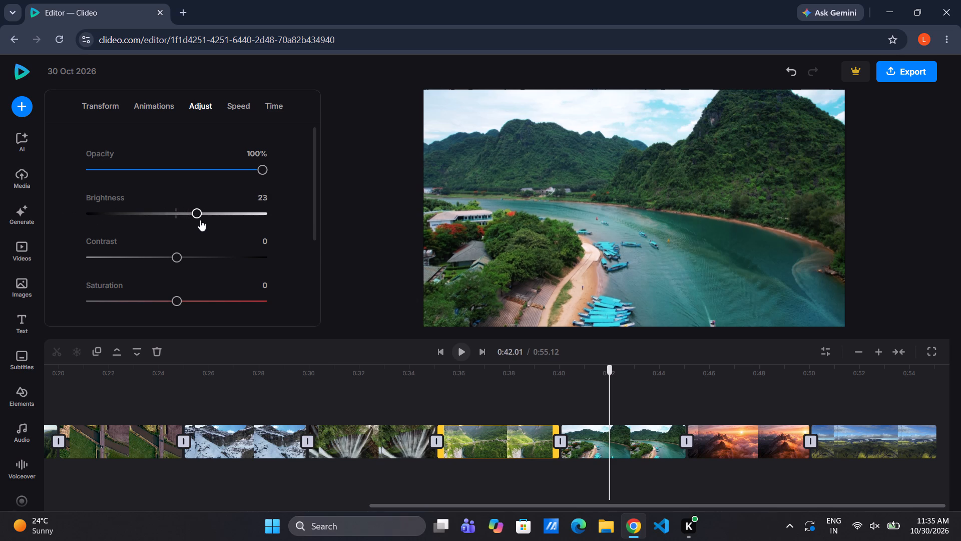
left_click_drag(200, 220, 204, 220)
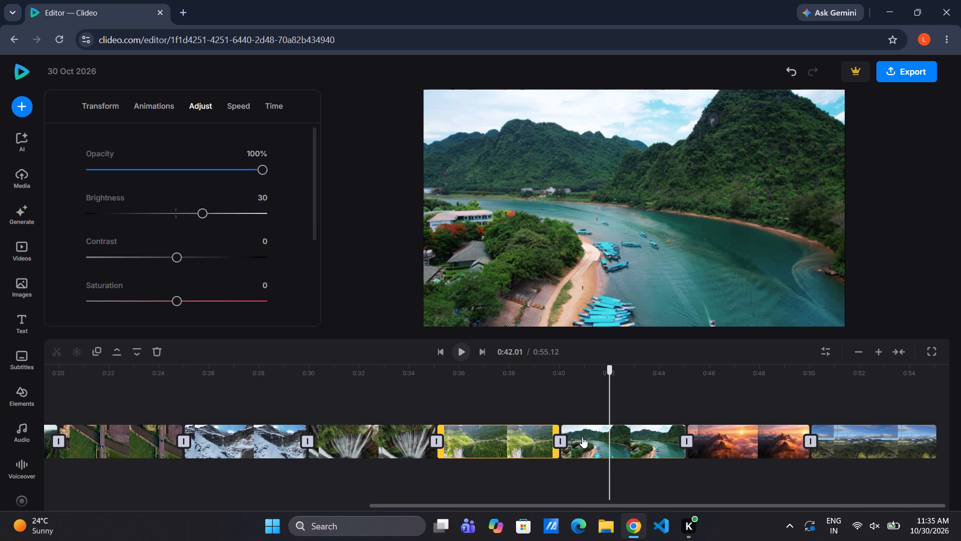
Set the river and boats clip's brightness to 38, contrast to 16 and saturation to 46.
left_click(583, 439)
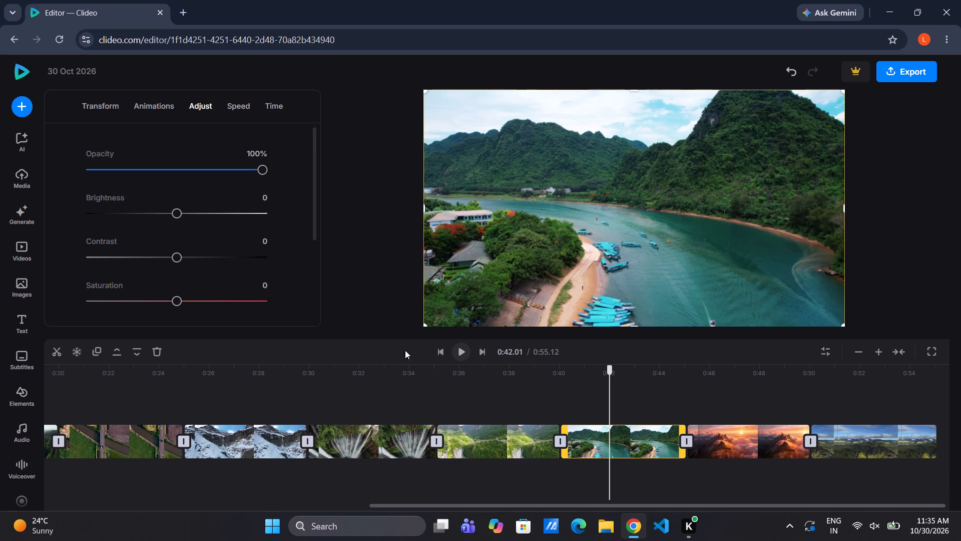
left_click_drag(176, 207, 190, 207)
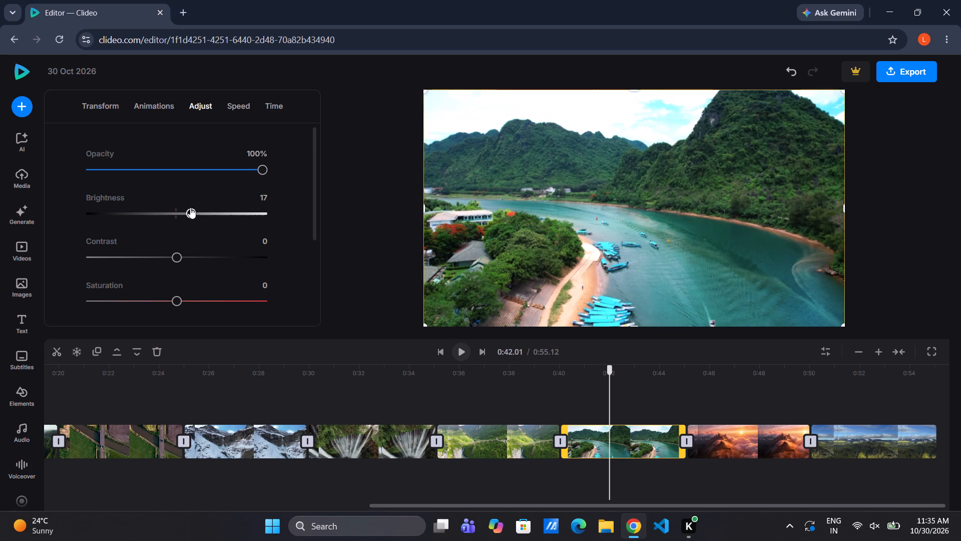
left_click_drag(190, 207, 191, 207)
left_click_drag(191, 207, 204, 211)
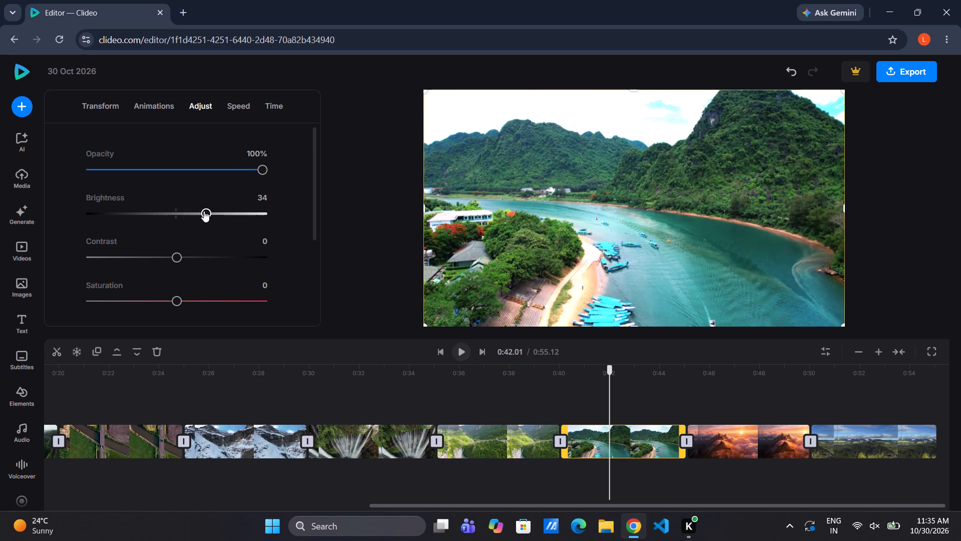
left_click_drag(204, 211, 198, 213)
left_click(186, 256)
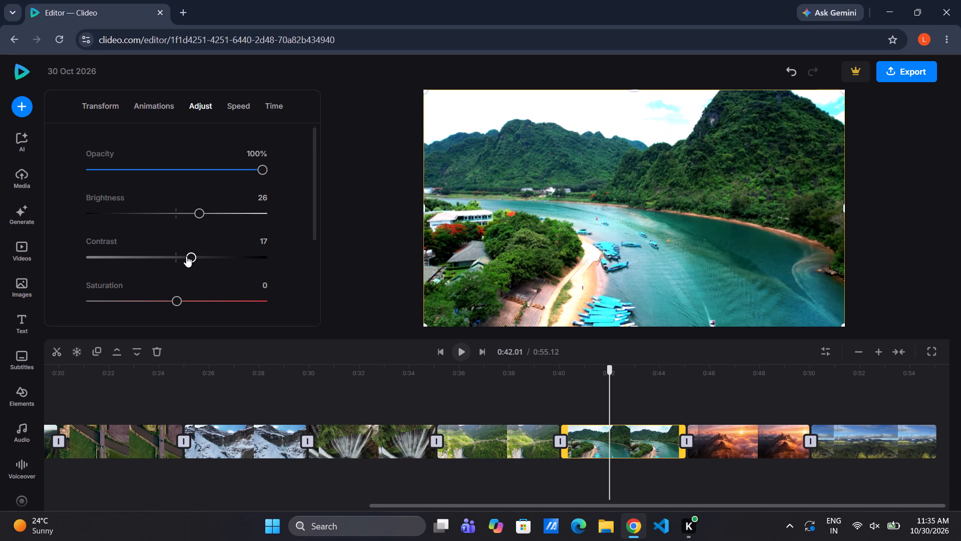
left_click(186, 256)
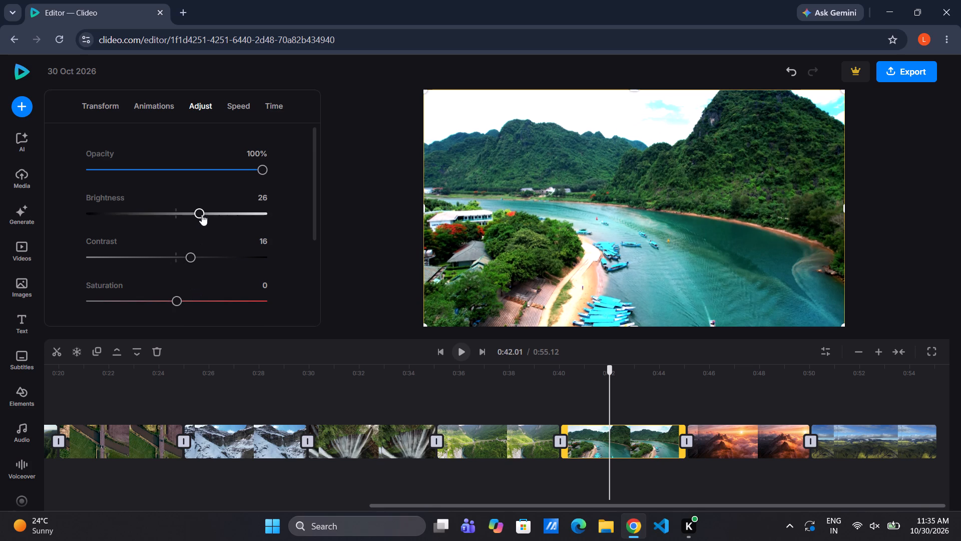
left_click_drag(201, 213, 212, 210)
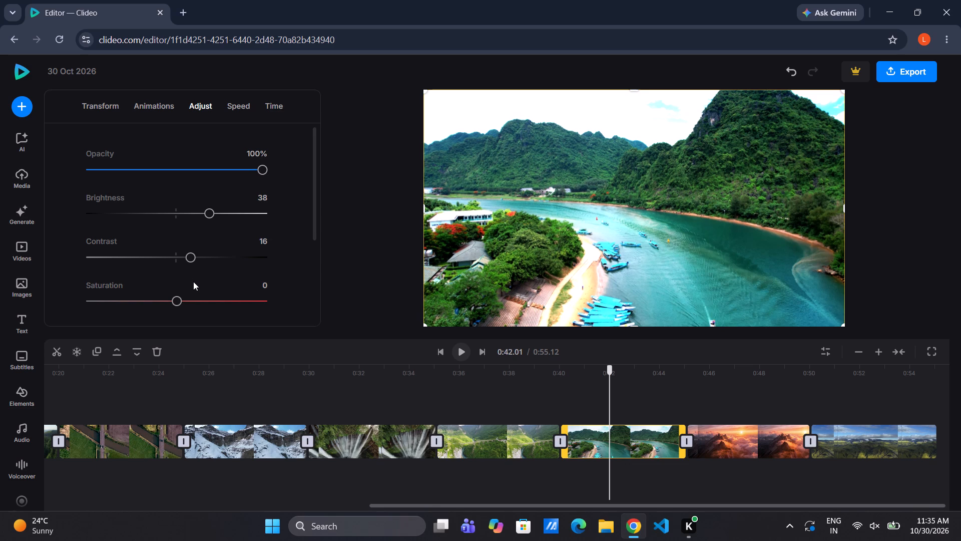
left_click_drag(176, 302, 223, 299)
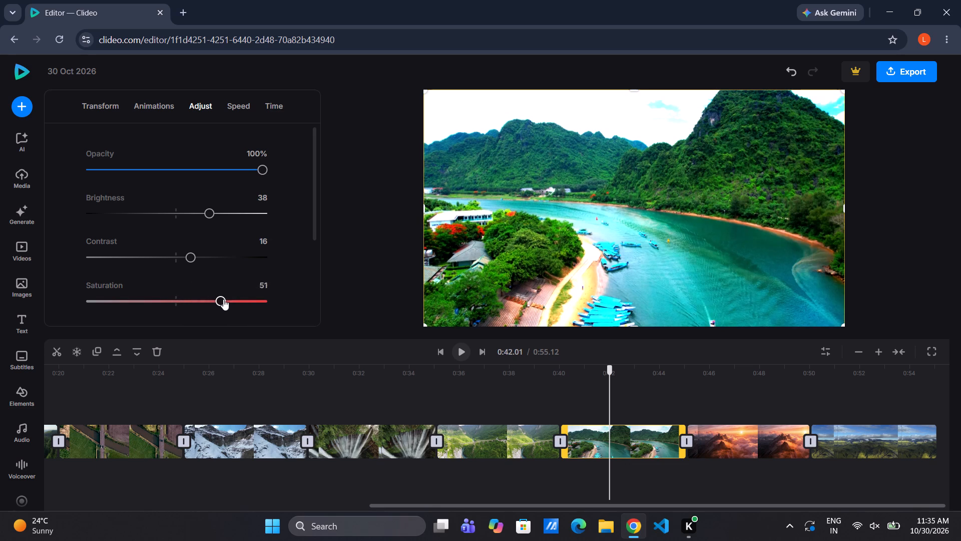
left_click_drag(223, 299, 215, 302)
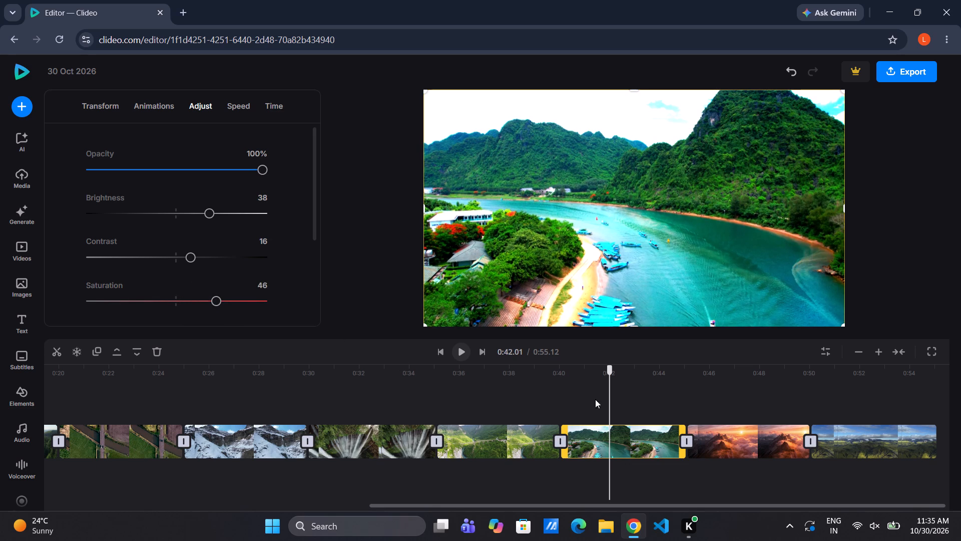
Apply the Zoom In animation to the sunset mountain clip for both its Out and In.
left_click(751, 454)
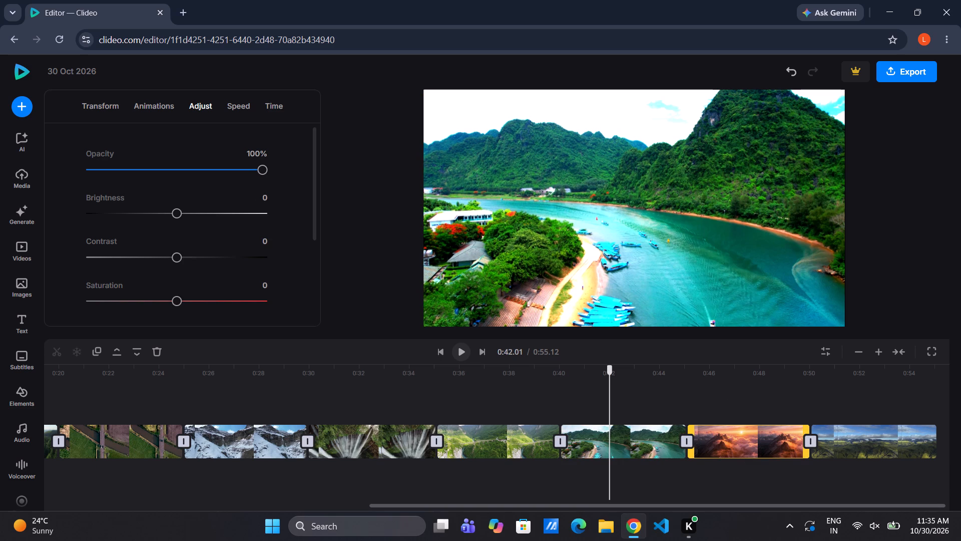
left_click_drag(610, 414, 719, 412)
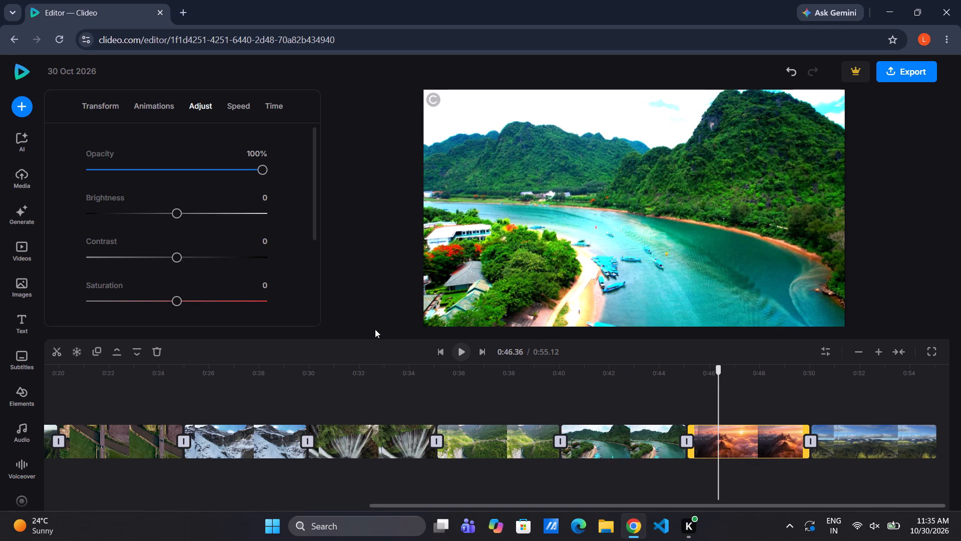
left_click(147, 111)
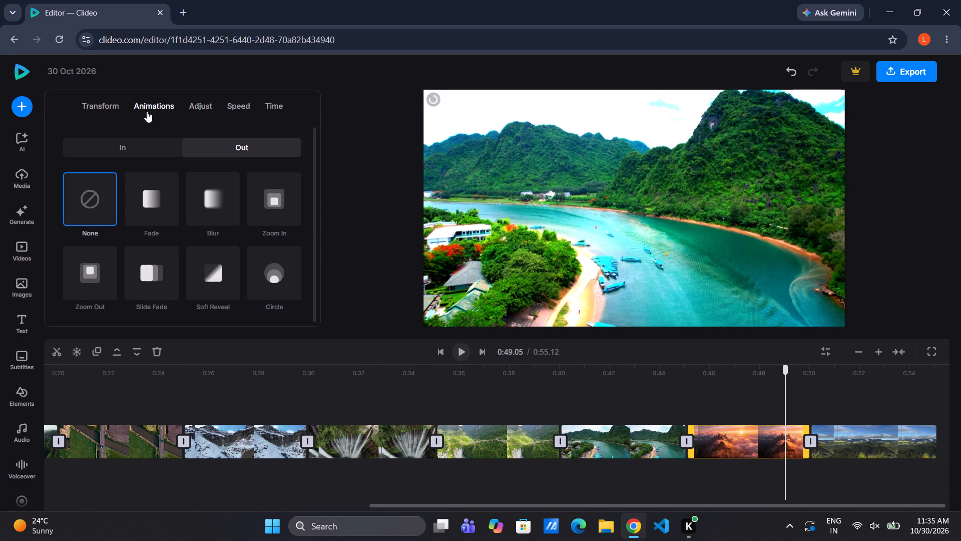
left_click(260, 201)
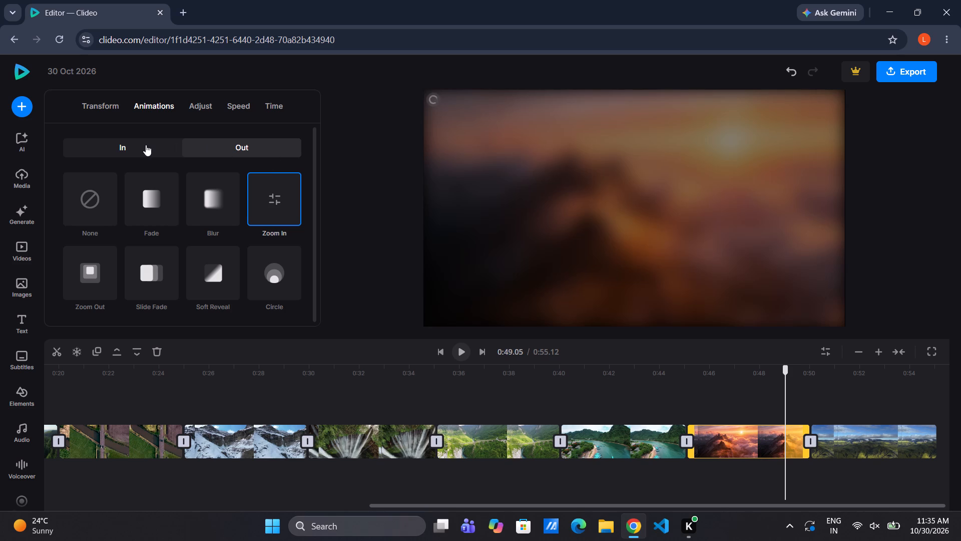
left_click(146, 145)
left_click(267, 212)
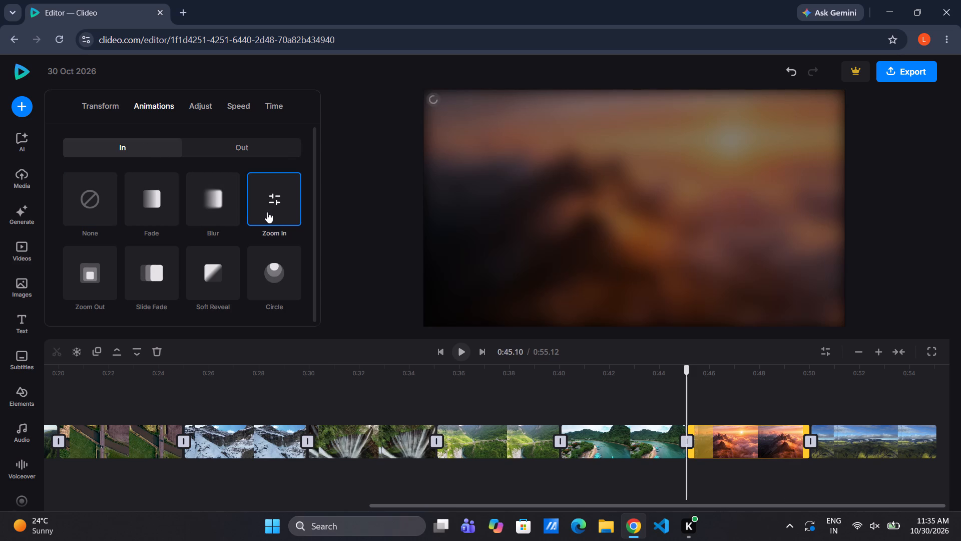
Set the sunset mountain clip's brightness to 14, contrast to 18 and saturation to 9.
left_click(191, 116)
left_click_drag(177, 207, 185, 210)
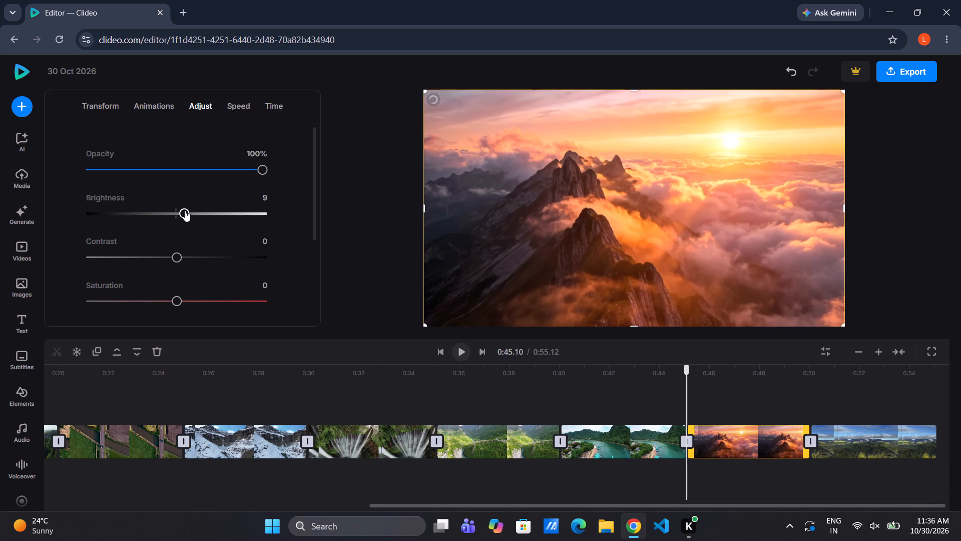
left_click_drag(185, 210, 189, 211)
left_click_drag(175, 255, 190, 255)
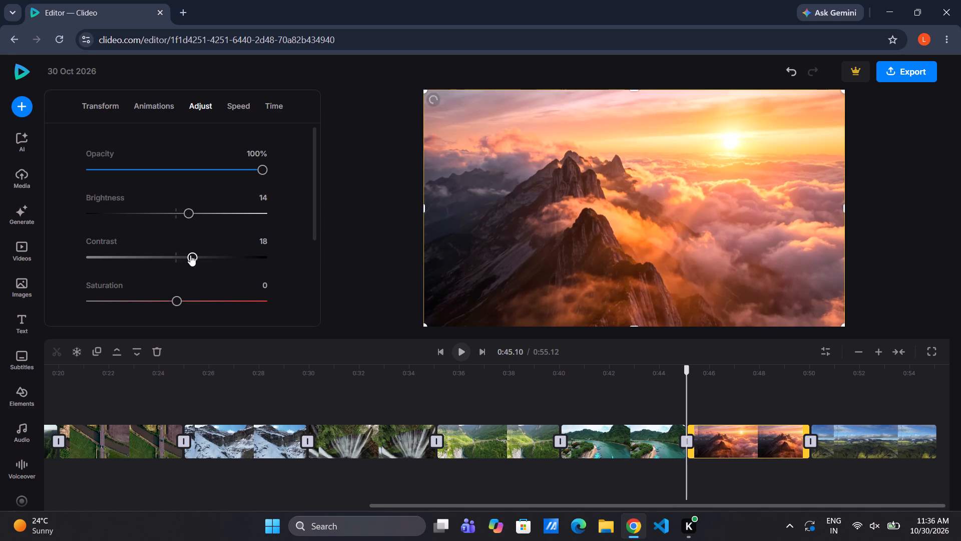
left_click_drag(190, 255, 191, 255)
left_click_drag(174, 297, 182, 300)
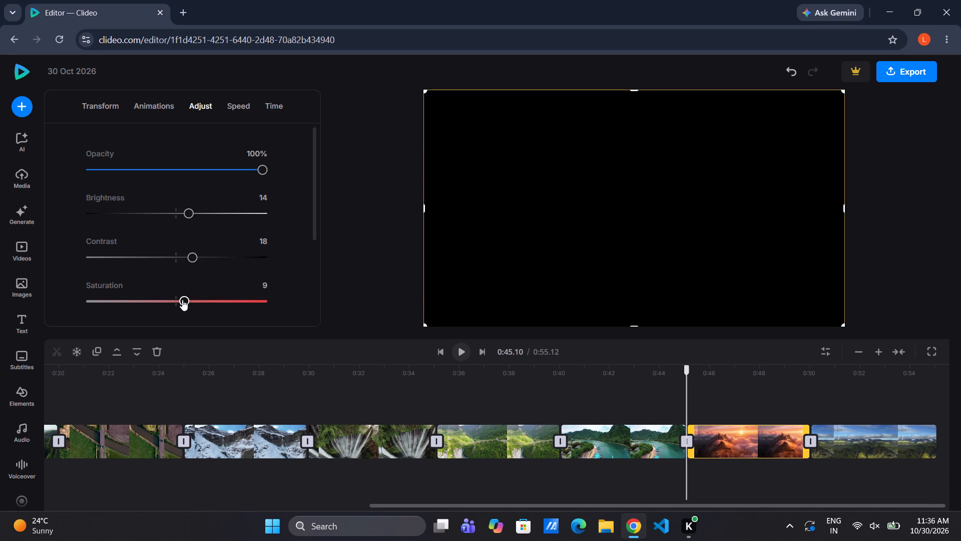
left_click(376, 221)
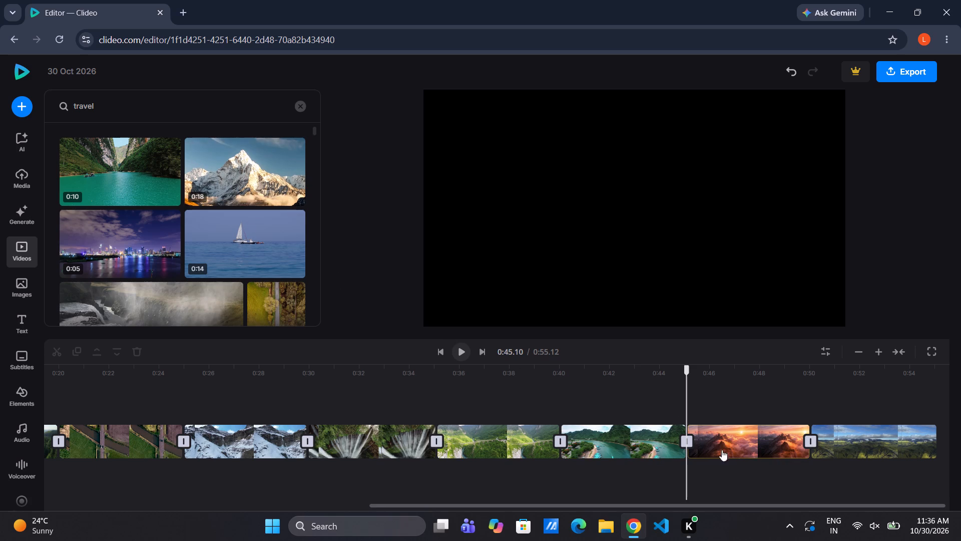
Review the sunset mountain clip's In and Out animations and its colour adjustments.
left_click(625, 442)
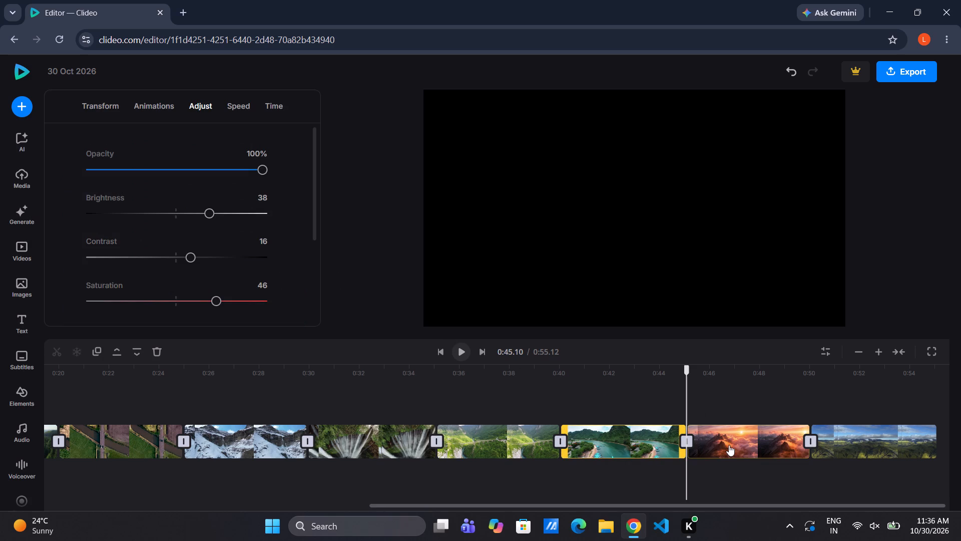
left_click(735, 444)
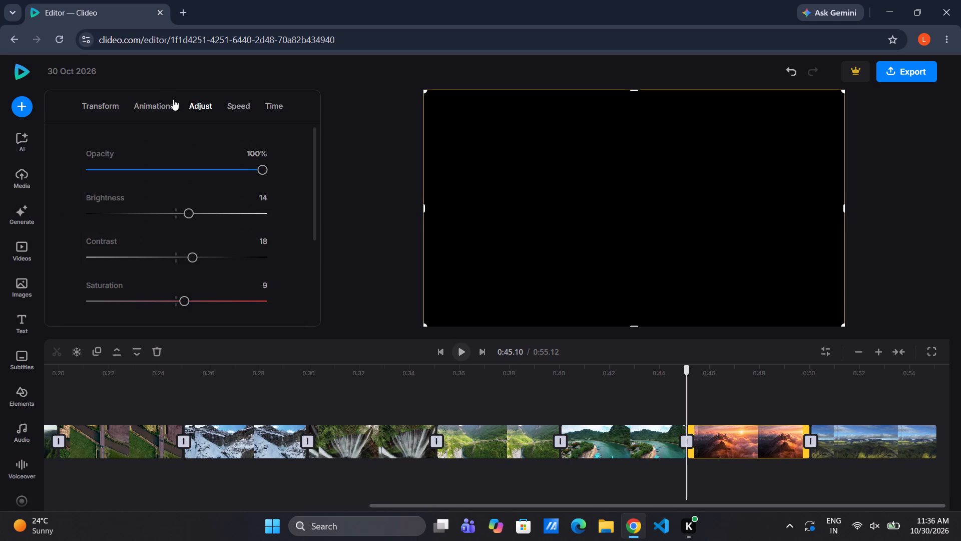
left_click(167, 92)
left_click_drag(167, 92, 184, 93)
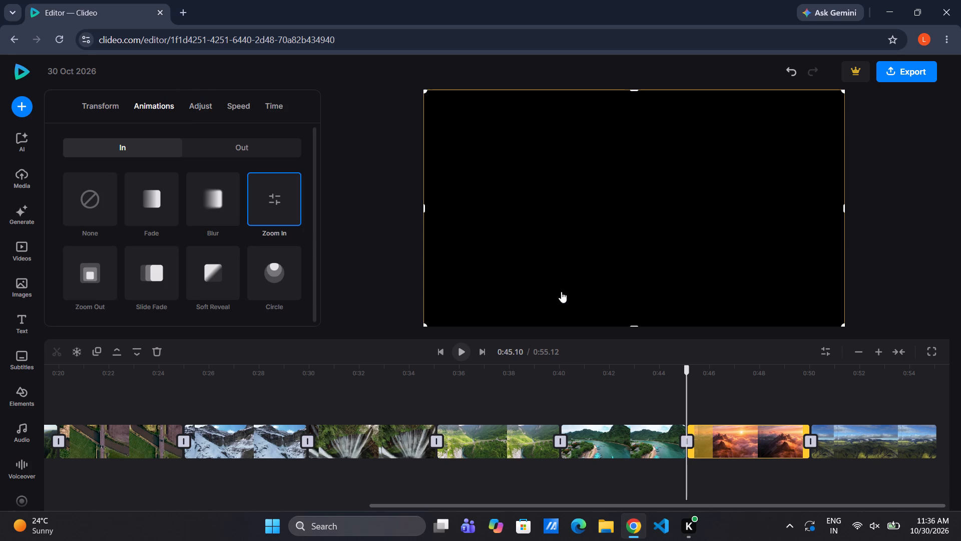
left_click(228, 154)
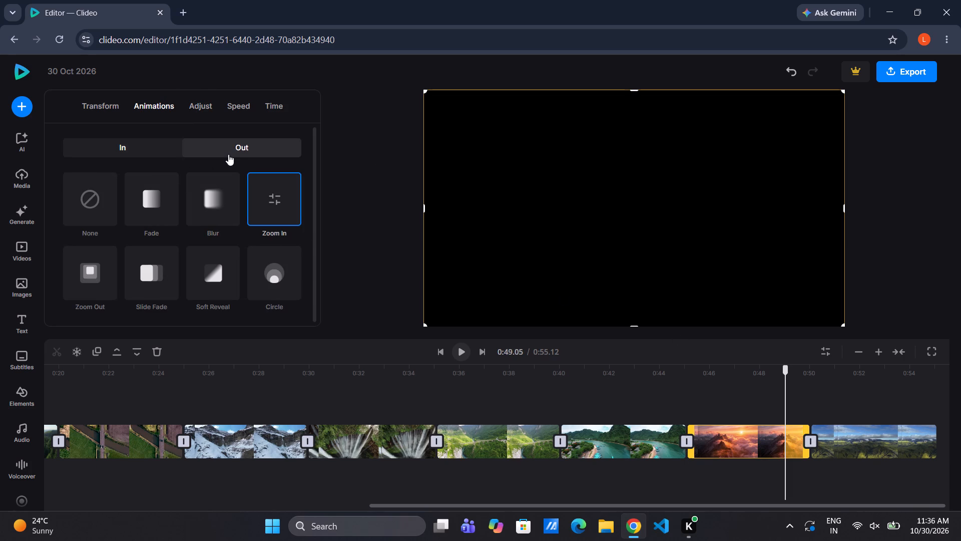
left_click(196, 111)
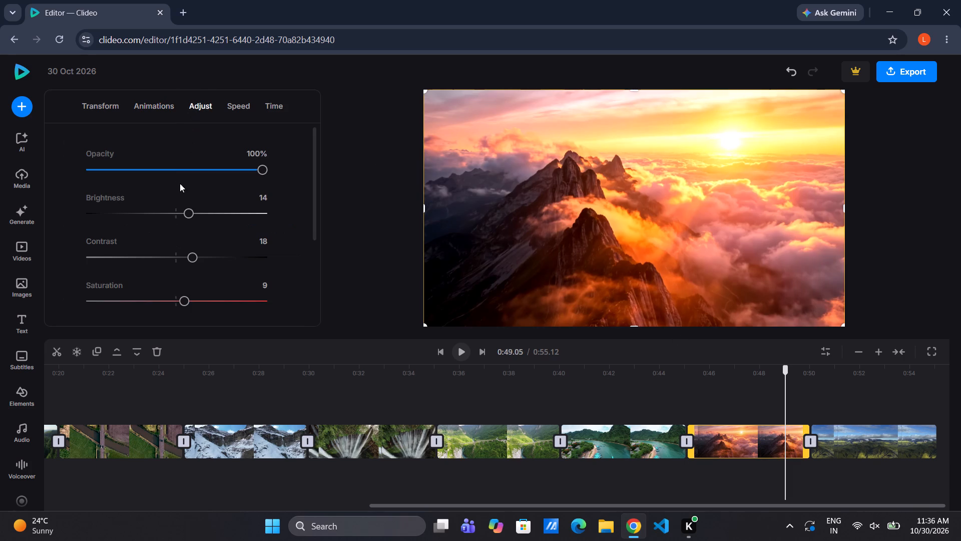
Try the Zoom Out and Blur animations for the final green highlands clip's Out, setting the Out duration to 1.3 s.
left_click(856, 438)
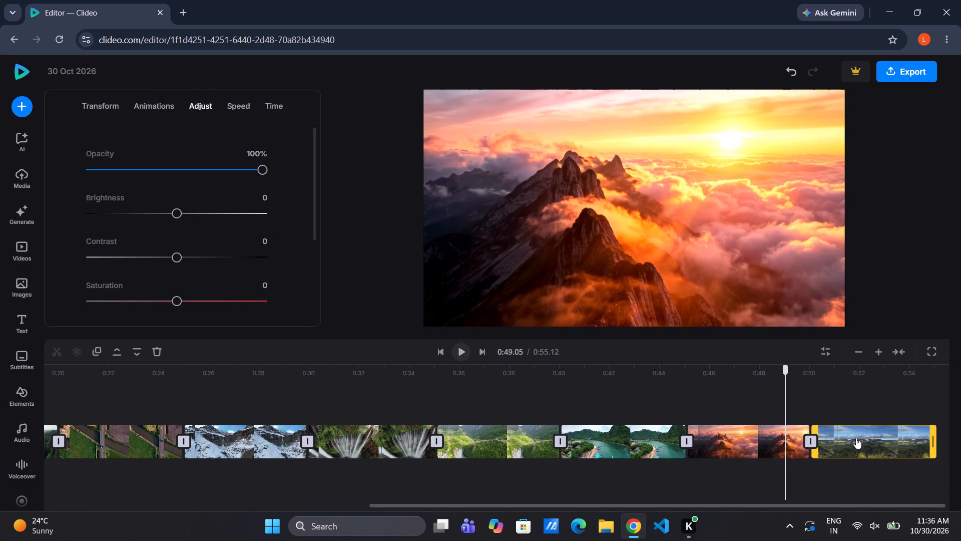
scroll(812, 390, "left", 2)
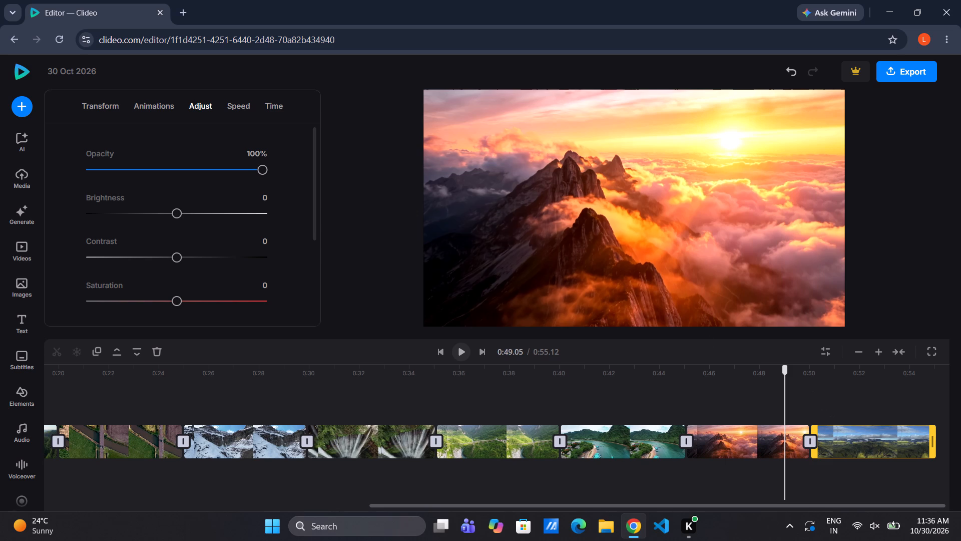
left_click(148, 105)
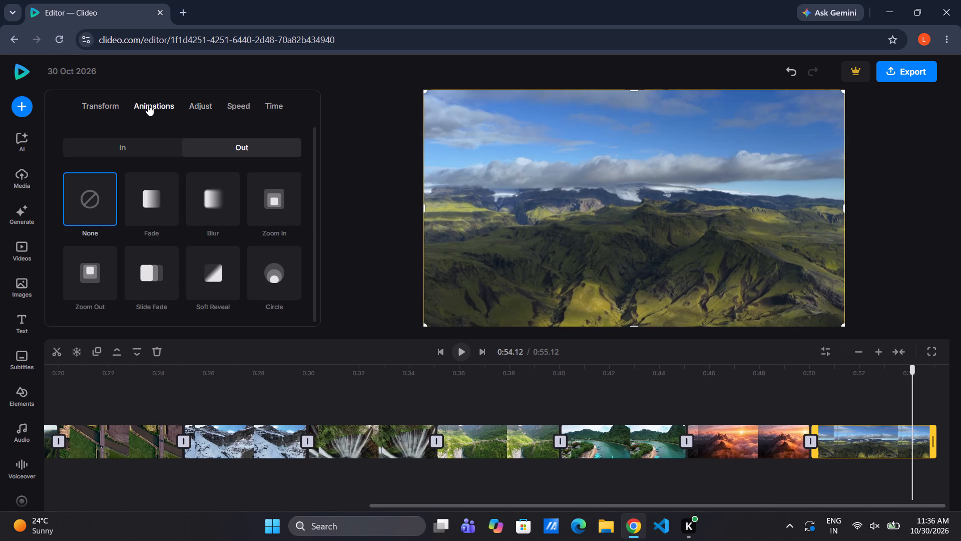
left_click(98, 287)
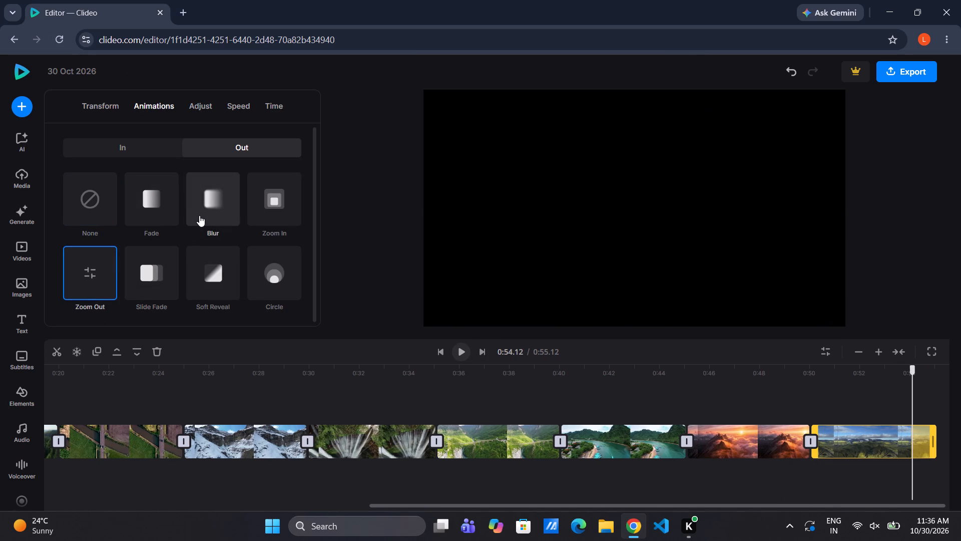
left_click(199, 215)
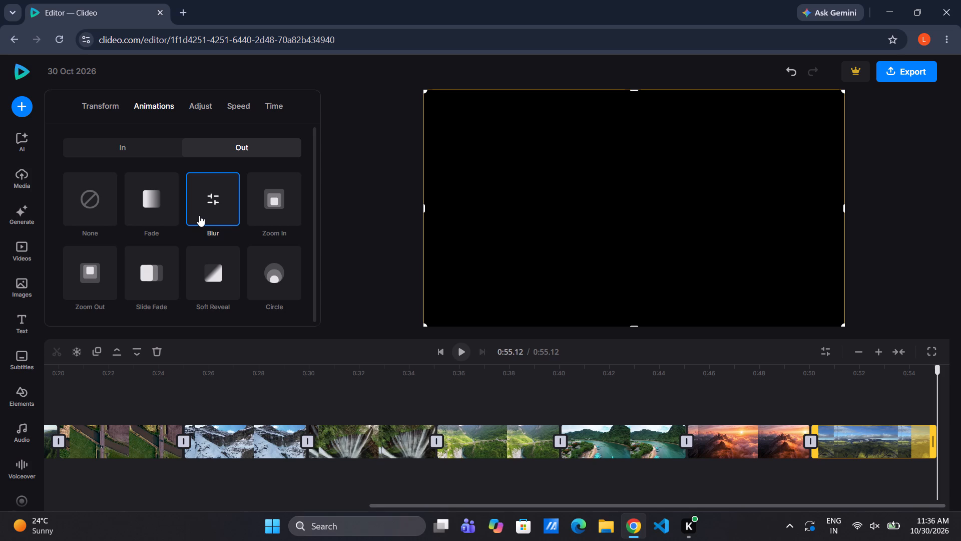
left_click(199, 215)
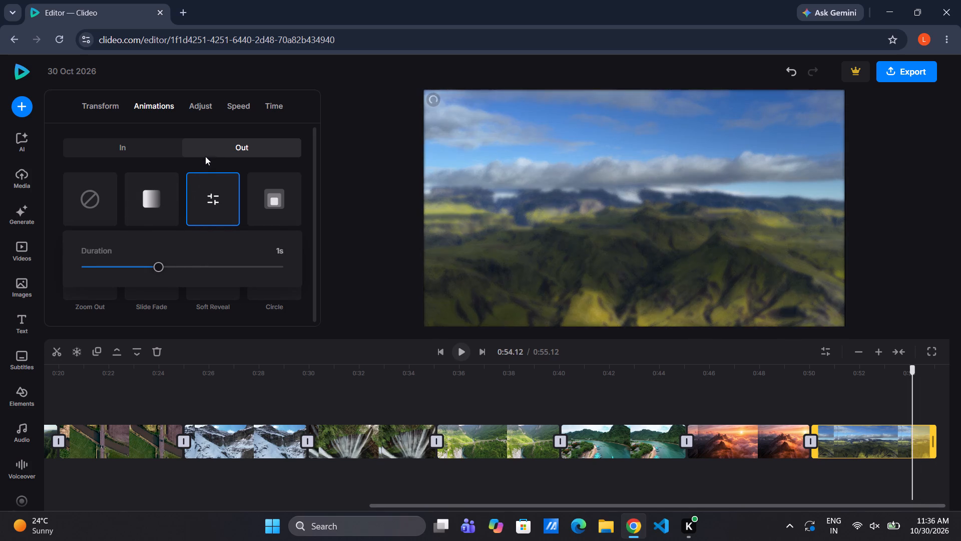
left_click(169, 266)
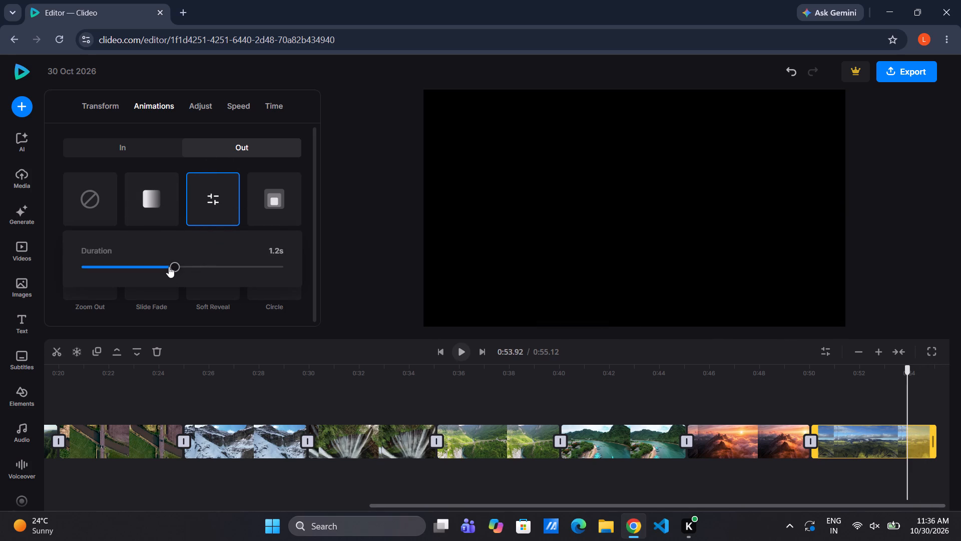
left_click(184, 267)
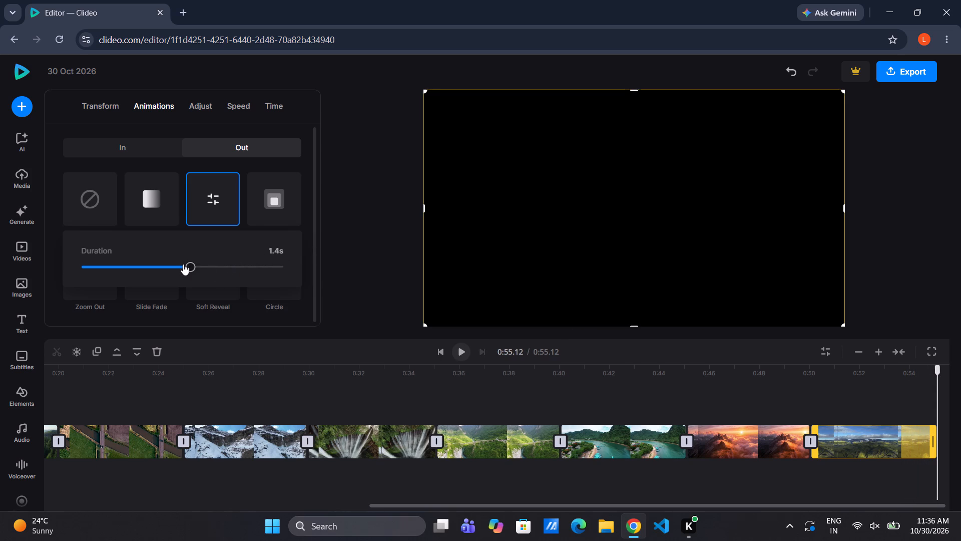
left_click(183, 264)
left_click(175, 266)
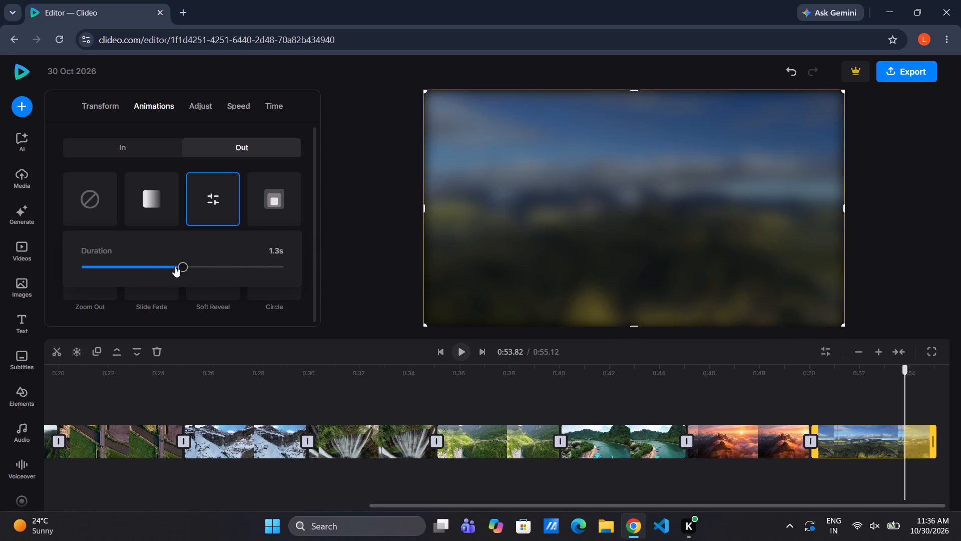
left_click(348, 242)
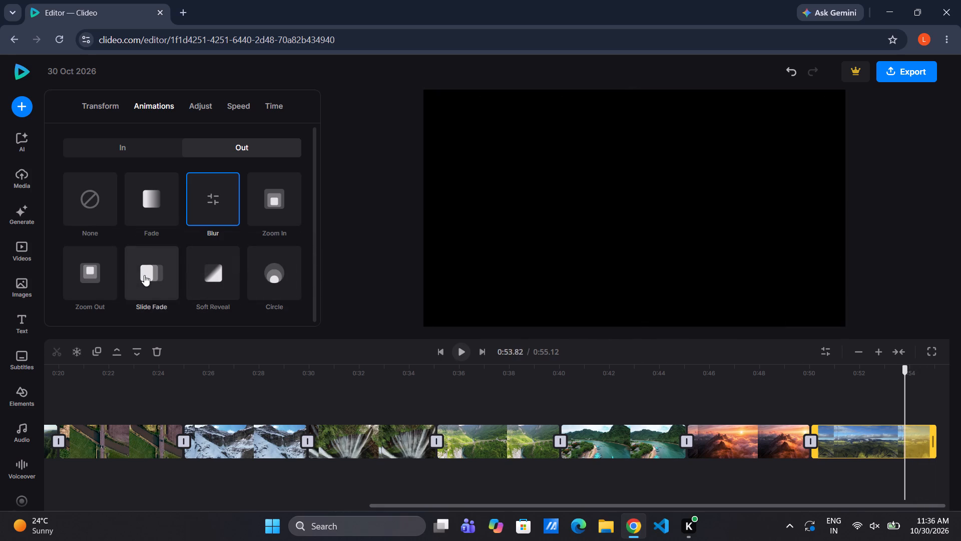
Apply the Zoom Out animation to the final green highlands clip for both its Out and In.
left_click(97, 281)
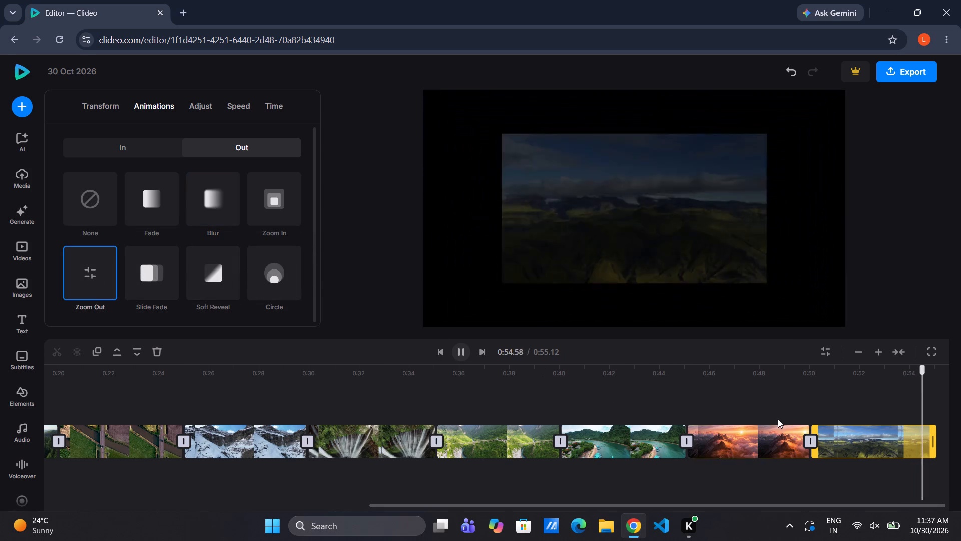
left_click(114, 145)
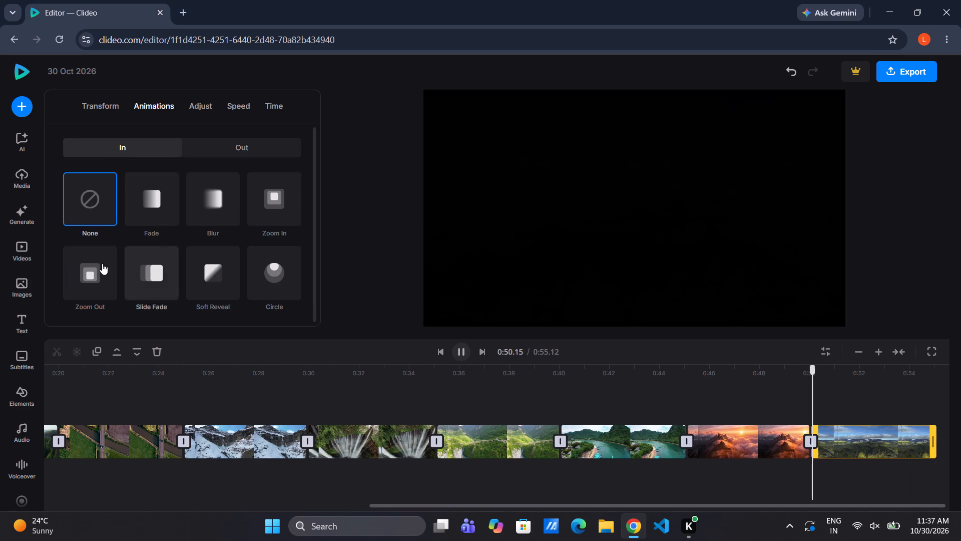
left_click(102, 263)
left_click(378, 248)
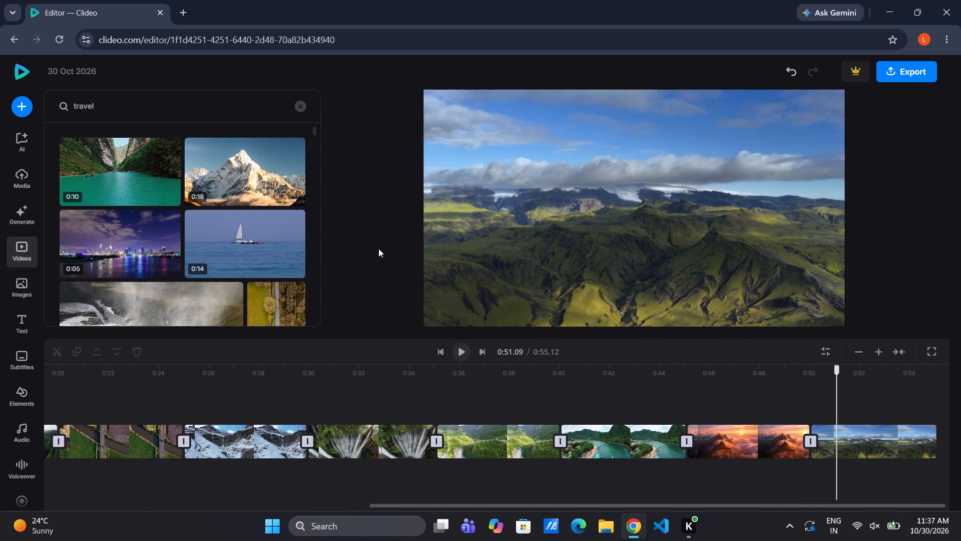
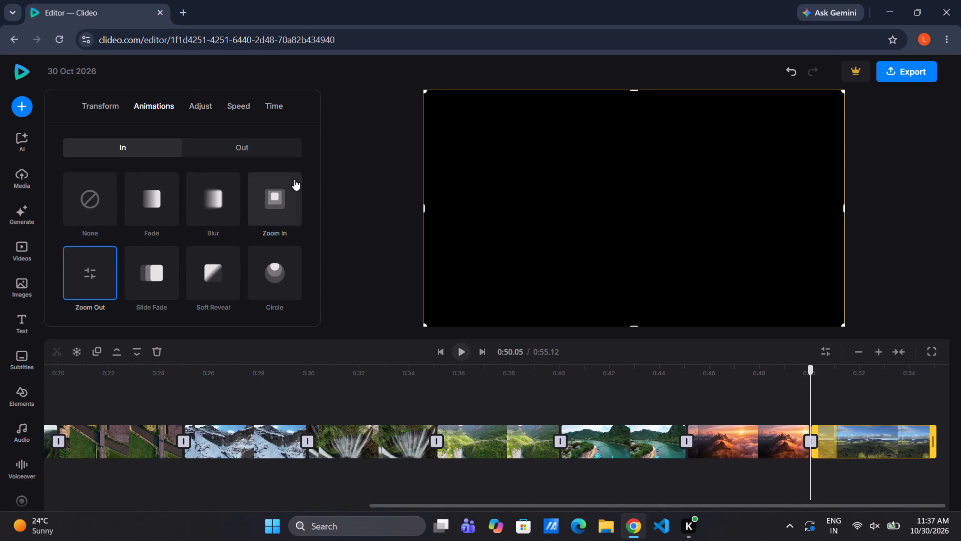
Set the final green highlands clip's brightness to 16, contrast to 16 and saturation to 7.
left_click(190, 105)
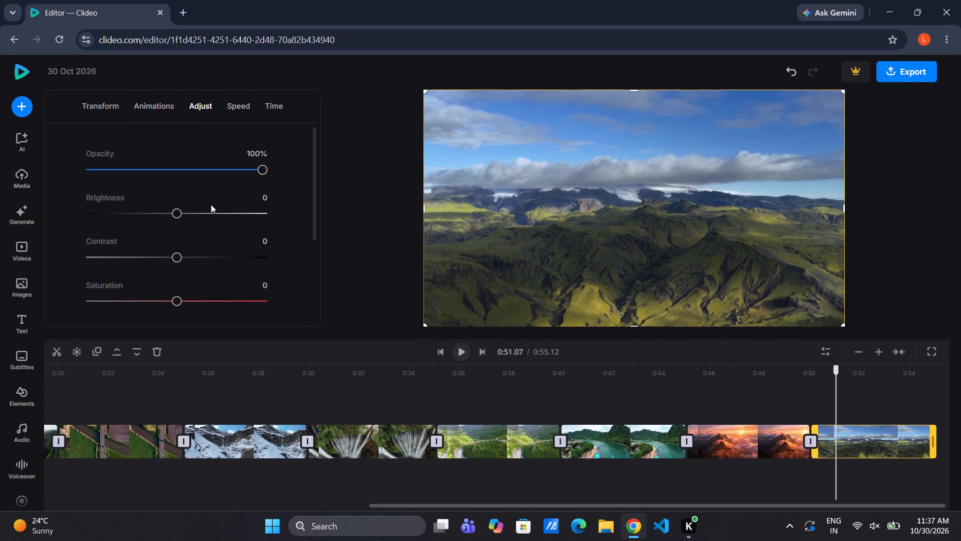
left_click(186, 211)
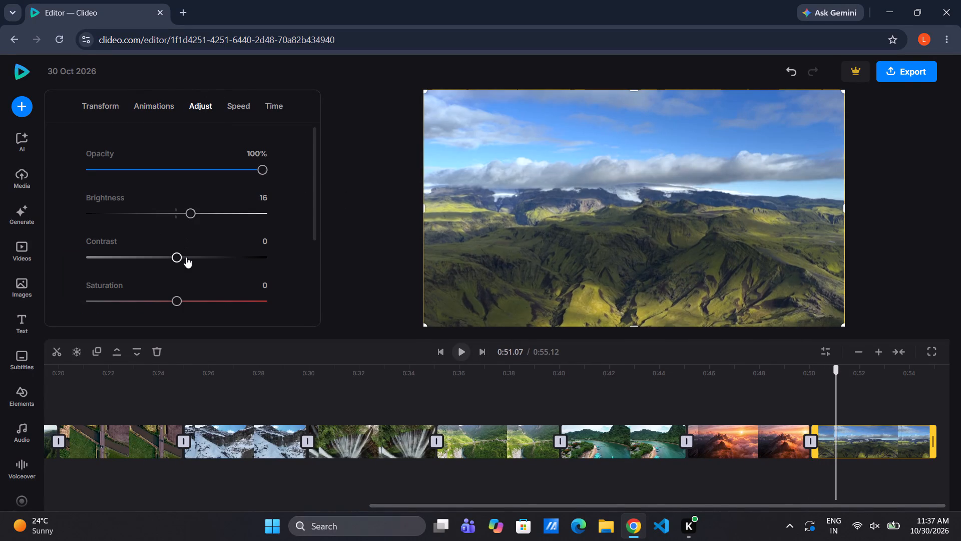
left_click(186, 257)
left_click(181, 304)
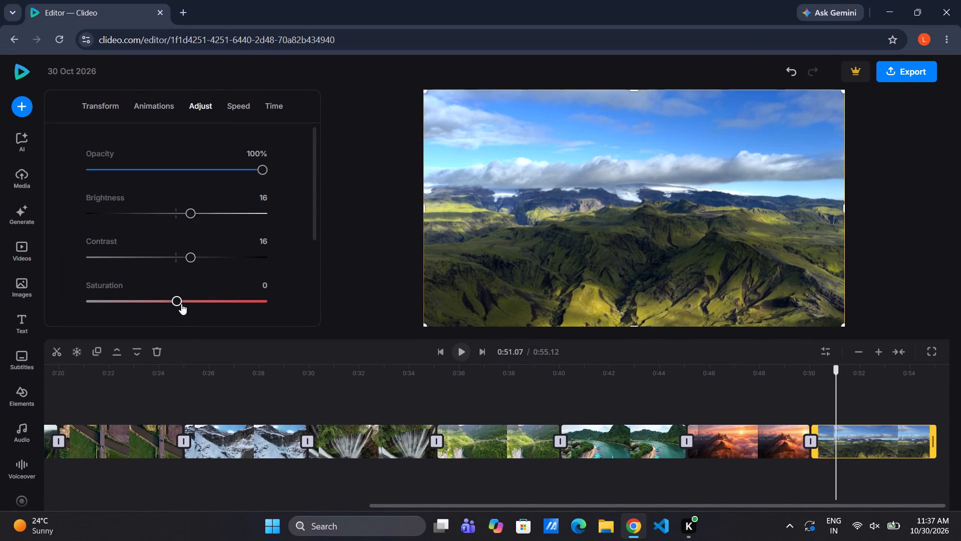
left_click(185, 303)
left_click(185, 303)
left_click_drag(177, 302, 182, 300)
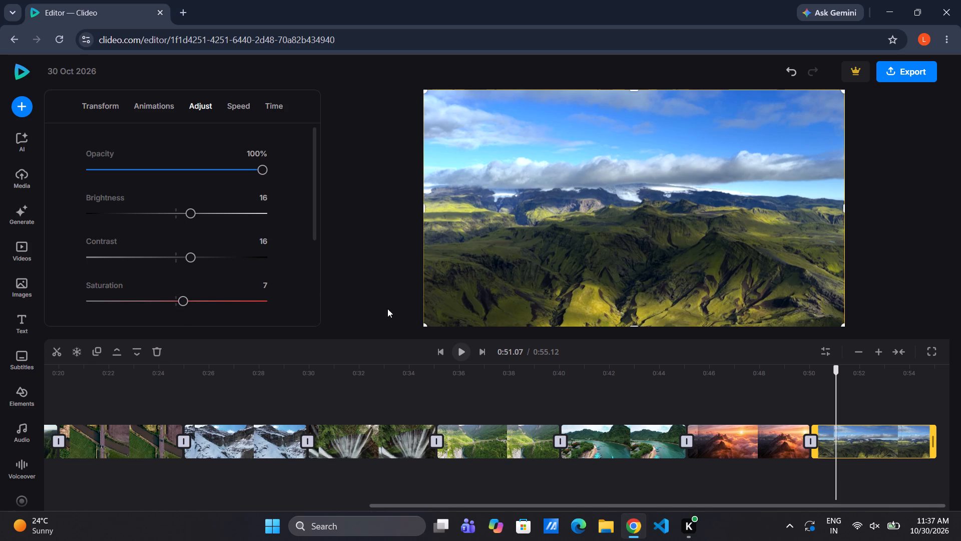
left_click(387, 309)
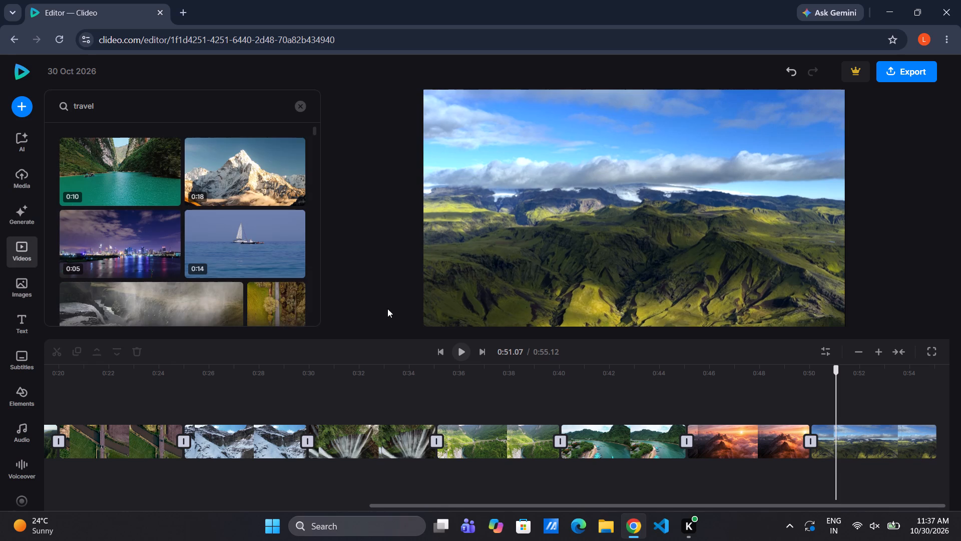
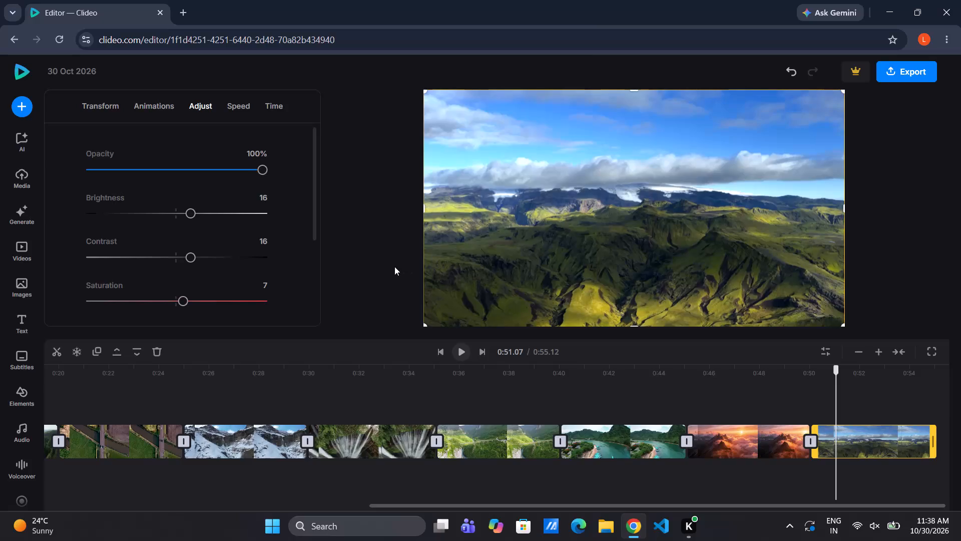
Insert a five-second freeze frame at 0:51.07 in the final green highlands clip.
scroll(305, 447, "right", 6)
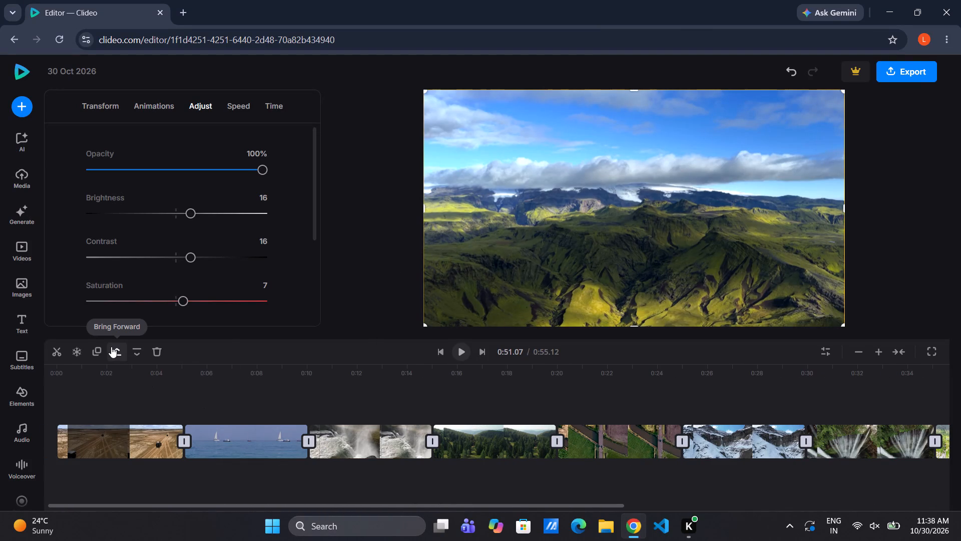
left_click(74, 348)
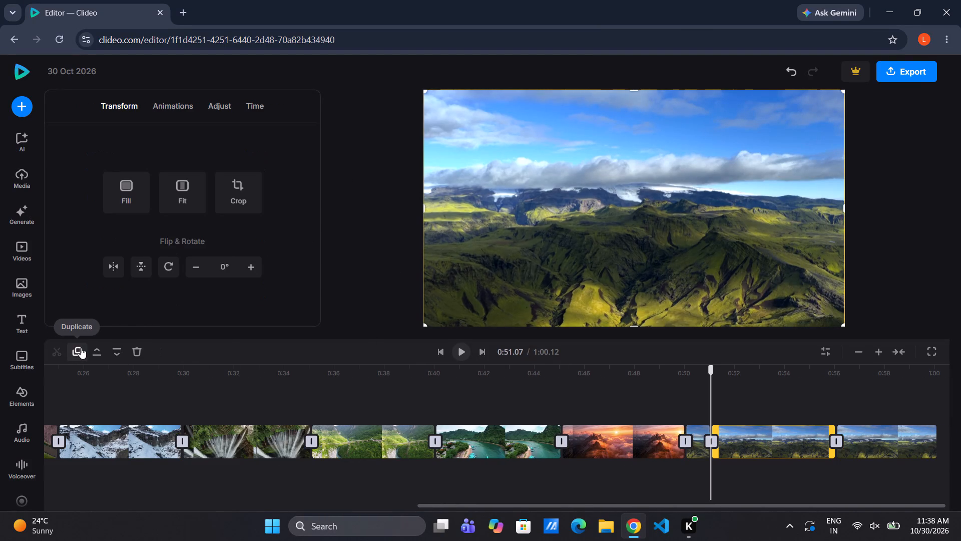
left_click(781, 444)
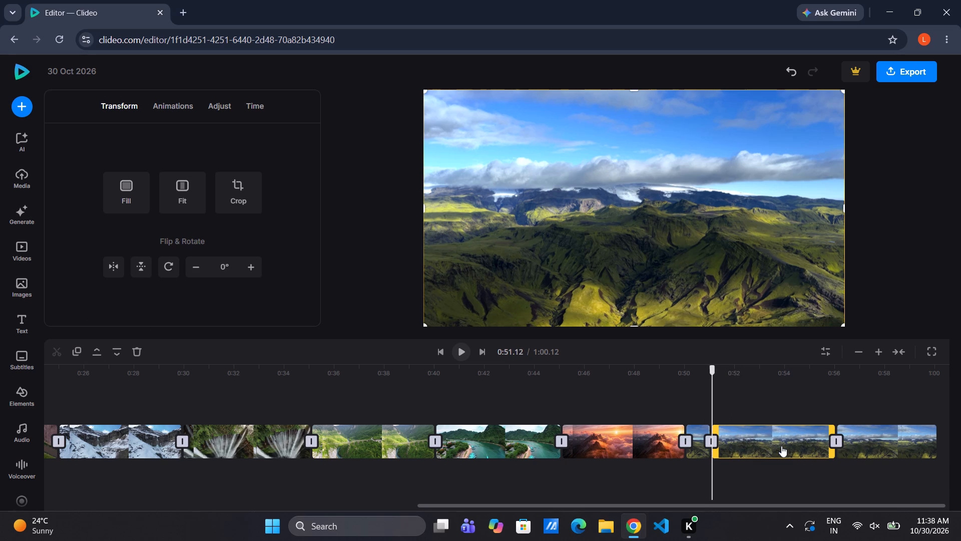
left_click(700, 443)
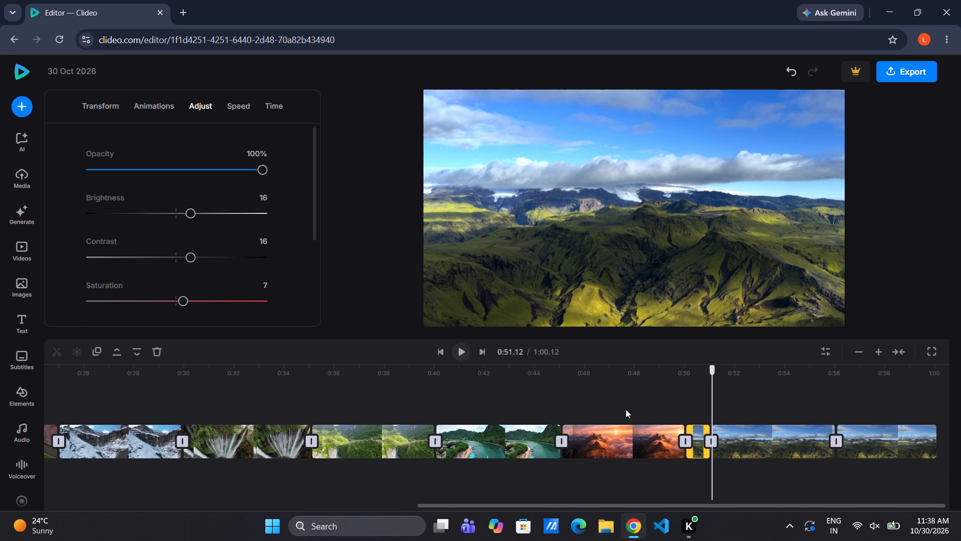
left_click(626, 409)
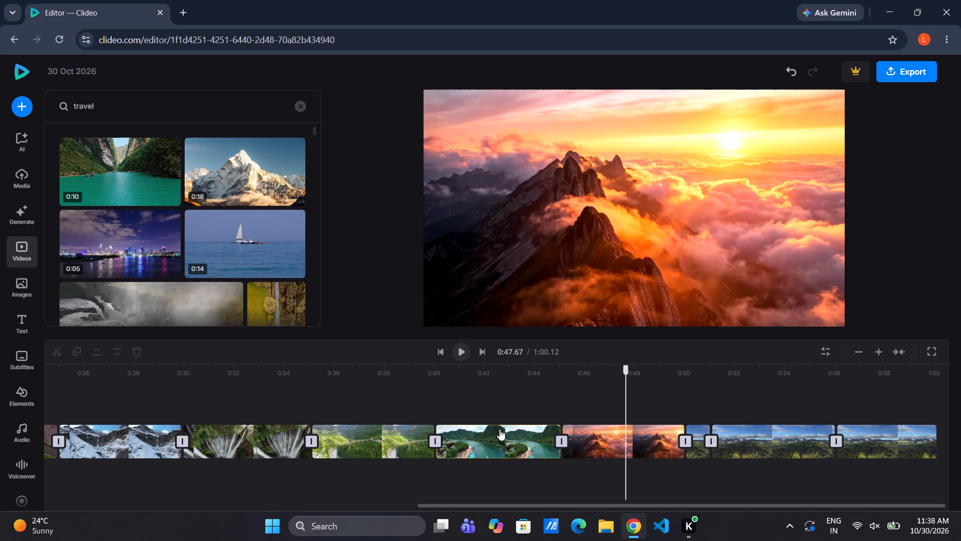
Play the assembled travel video from 0:00 to review its clips, animations and colour adjustments.
scroll(500, 429, "right", 4)
scroll(726, 391, "right", 6)
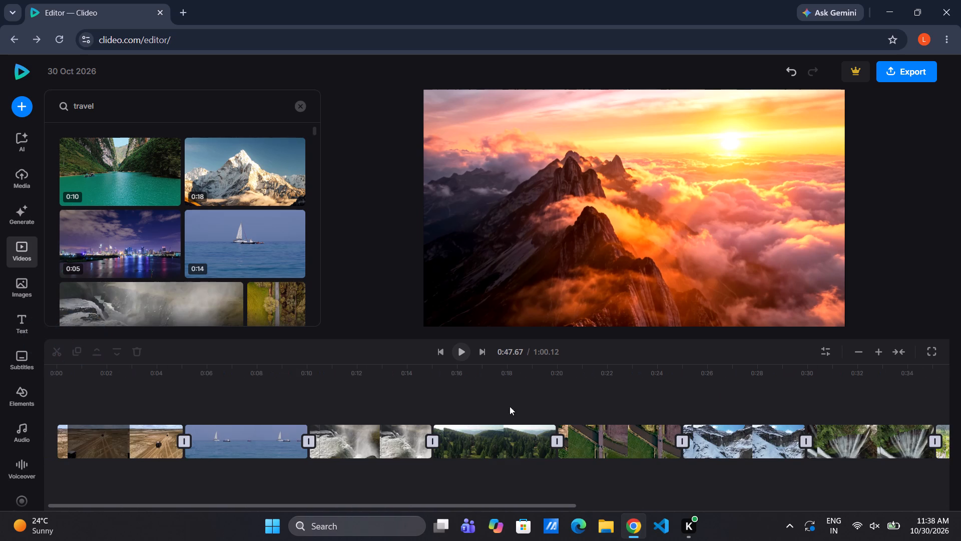
left_click(105, 410)
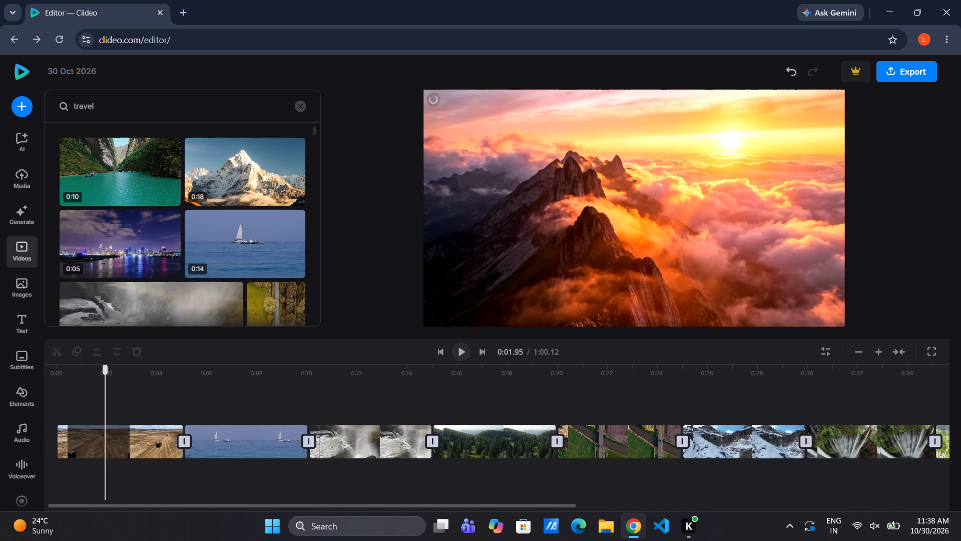
left_click(465, 351)
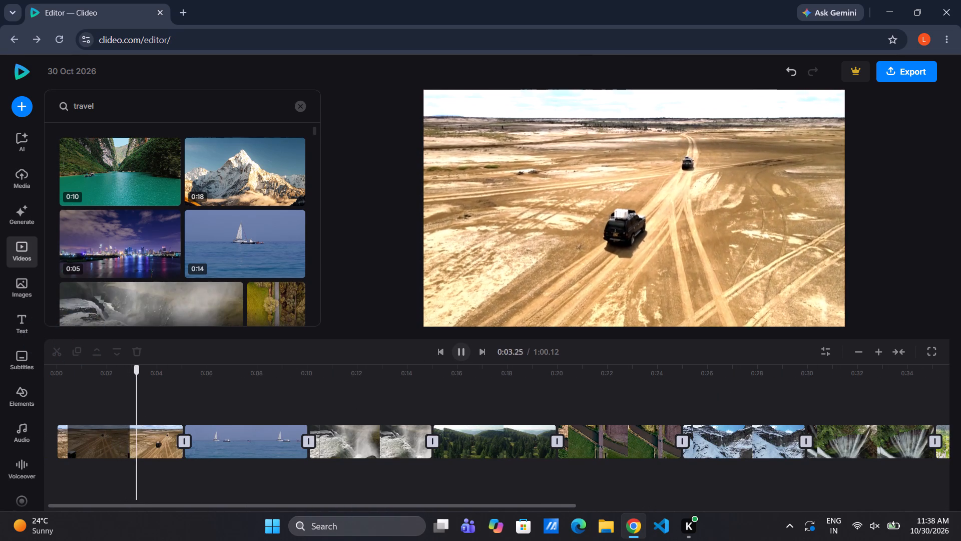
left_click_drag(129, 410, 55, 406)
left_click(55, 406)
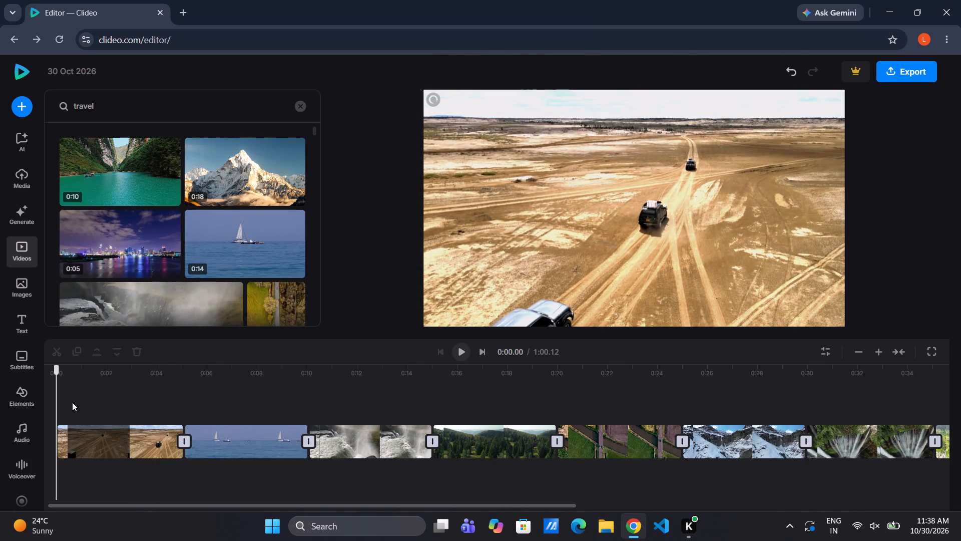
left_click(466, 349)
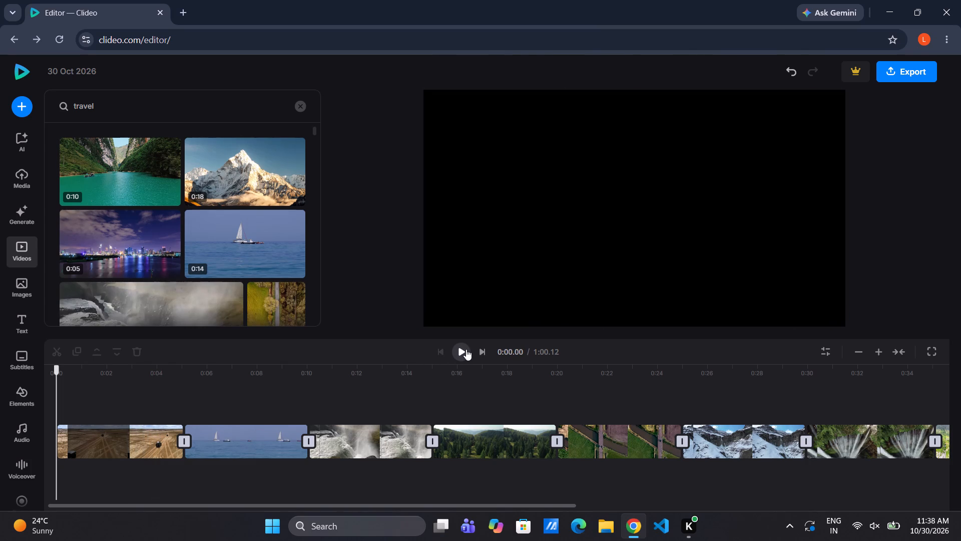
left_click(466, 349)
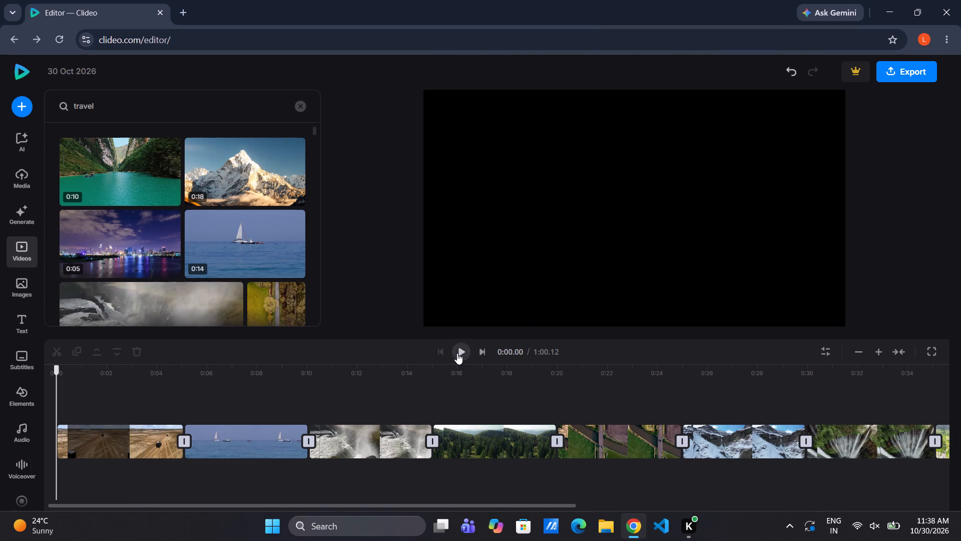
left_click(464, 350)
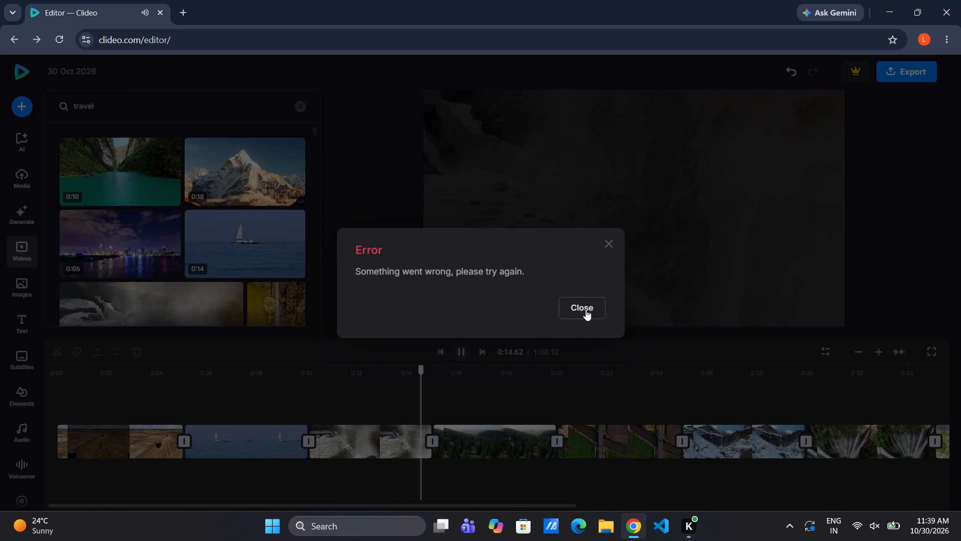
left_click(586, 310)
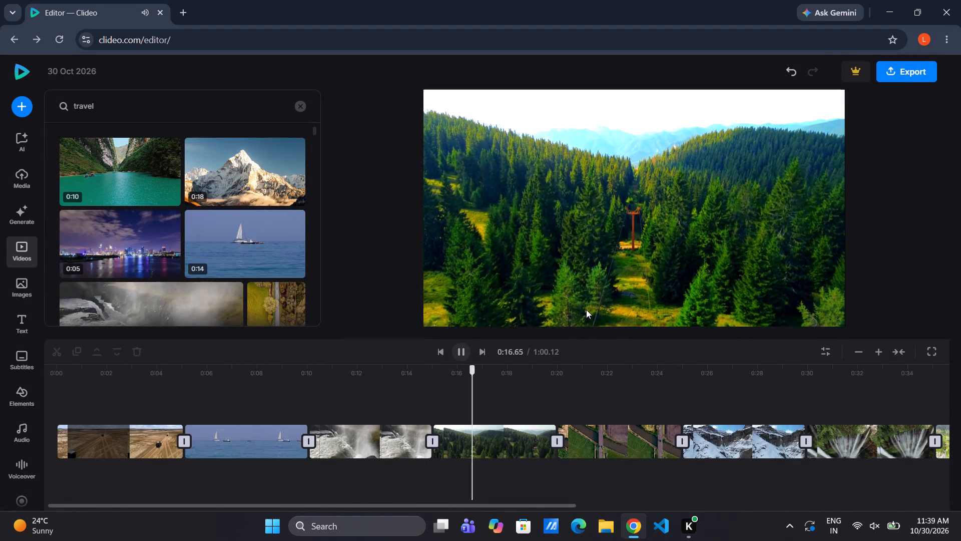